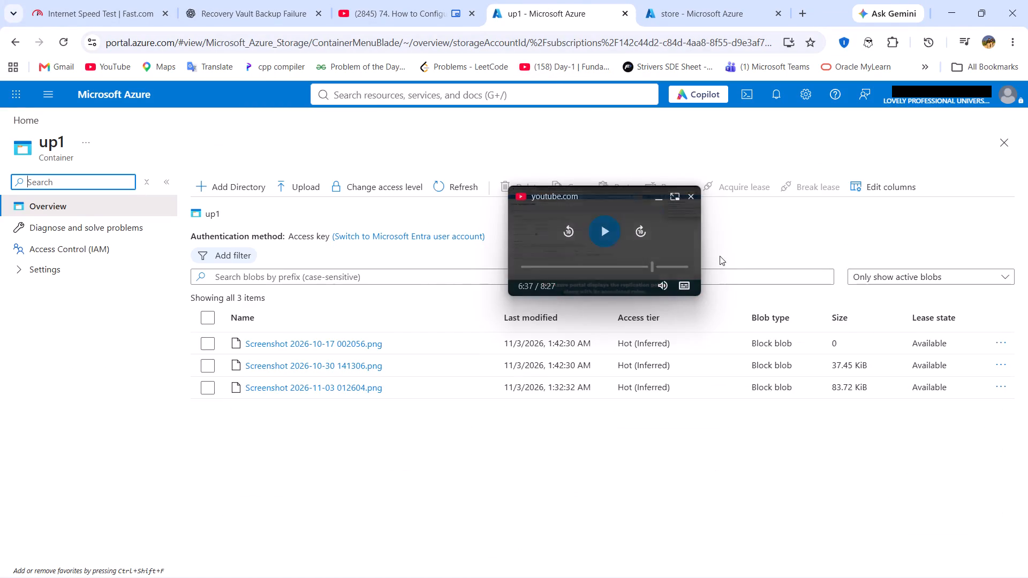
# Reload the store container and refresh its blob list to check for replicated files.
pyautogui.scroll(-1, 683, 119)
pyautogui.click(722, 0)
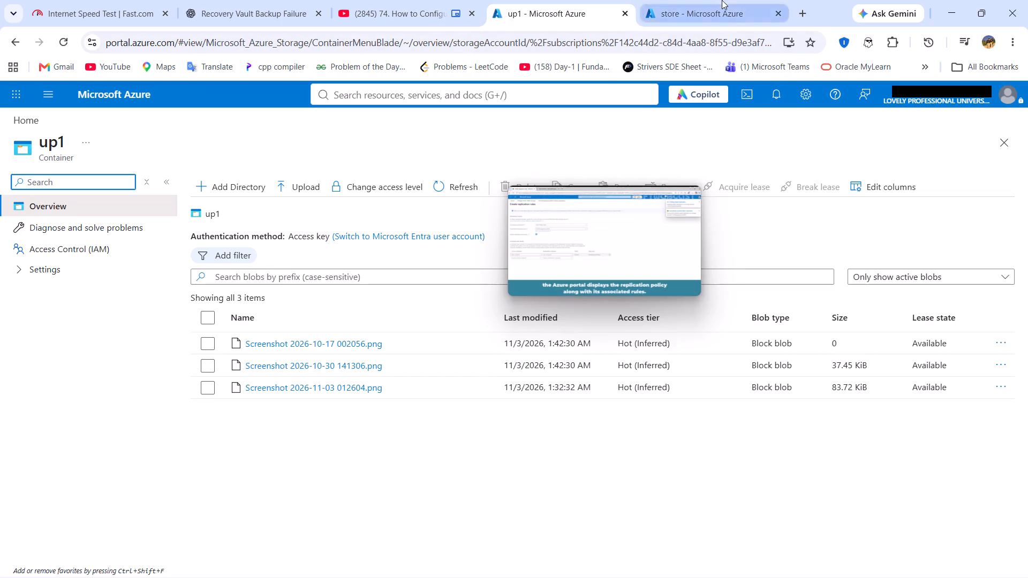
pyautogui.click(70, 40)
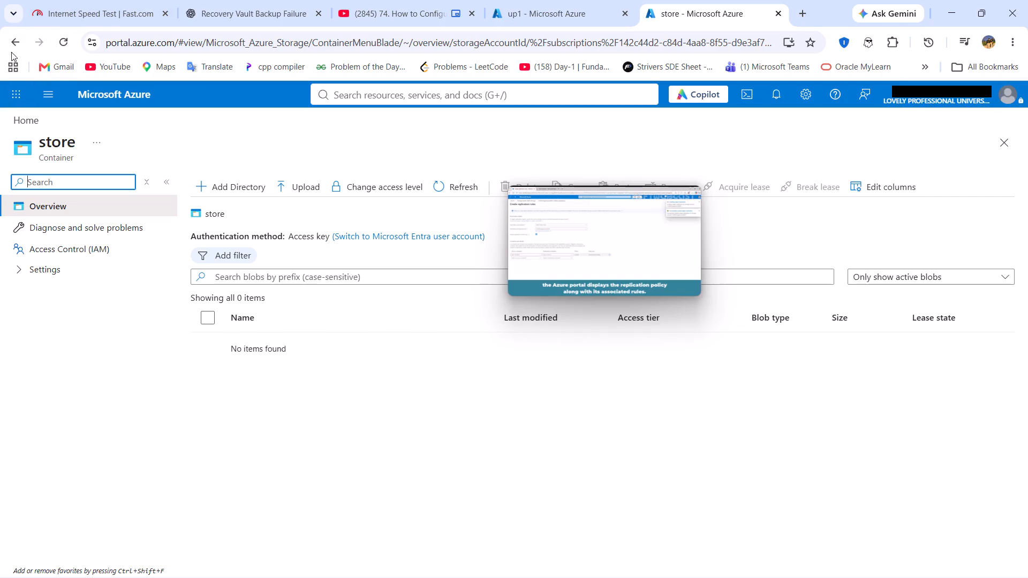
pyautogui.click(15, 29)
pyautogui.click(440, 192)
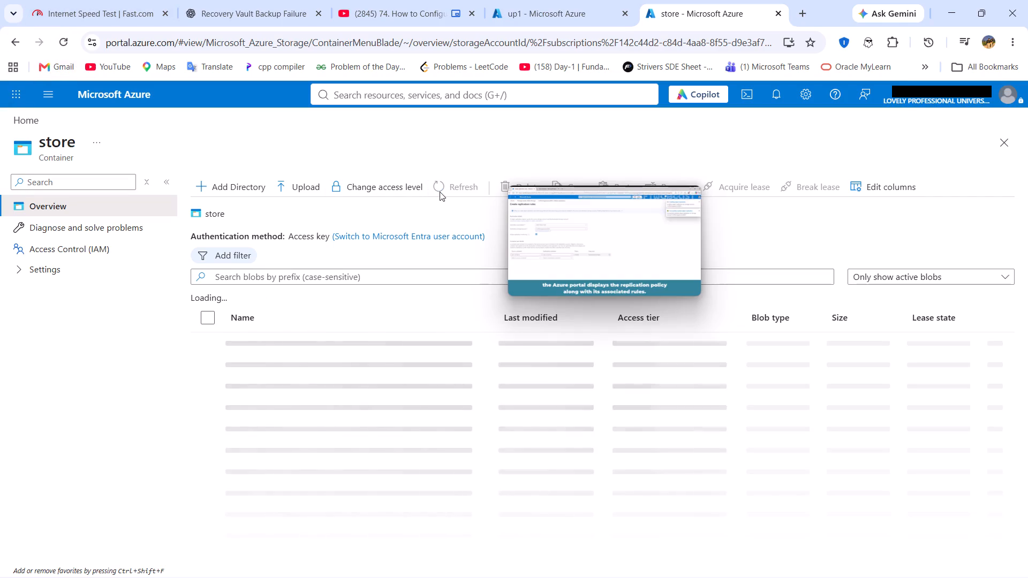
pyautogui.click(440, 192)
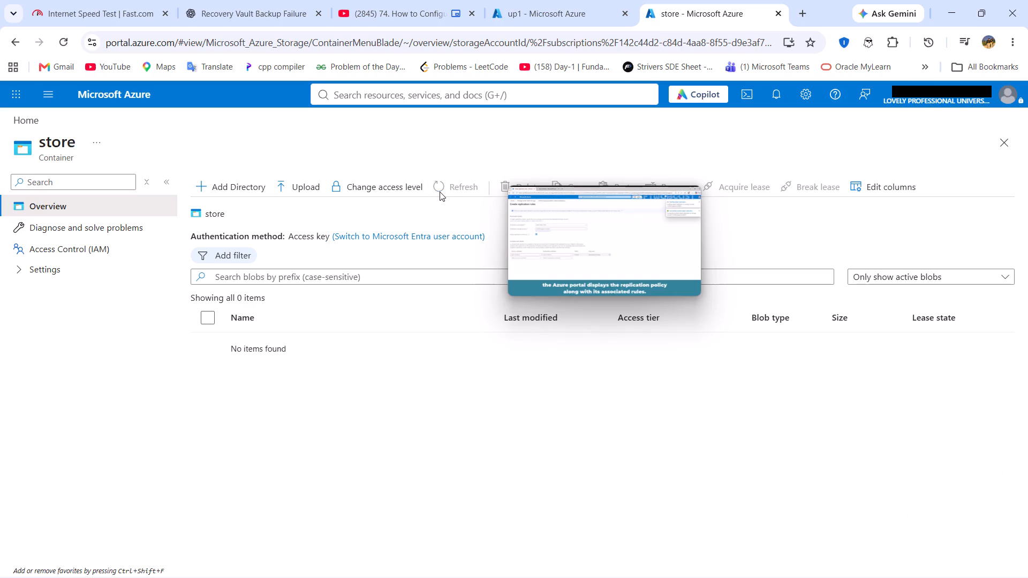
pyautogui.click(440, 192)
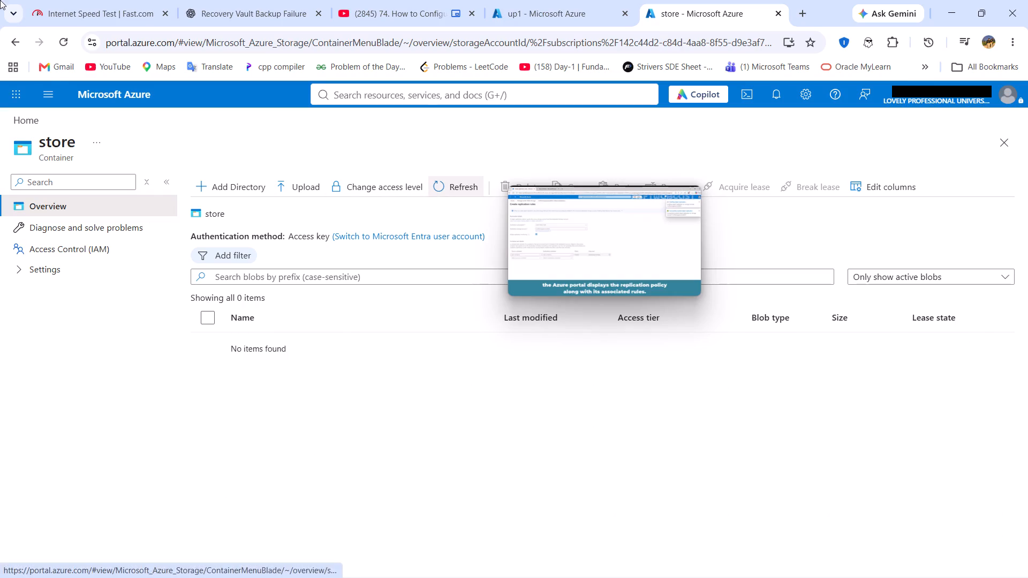
# Go back to the motostoragw29 storage account's container list, refresh it and reload the page.
pyautogui.click(14, 50)
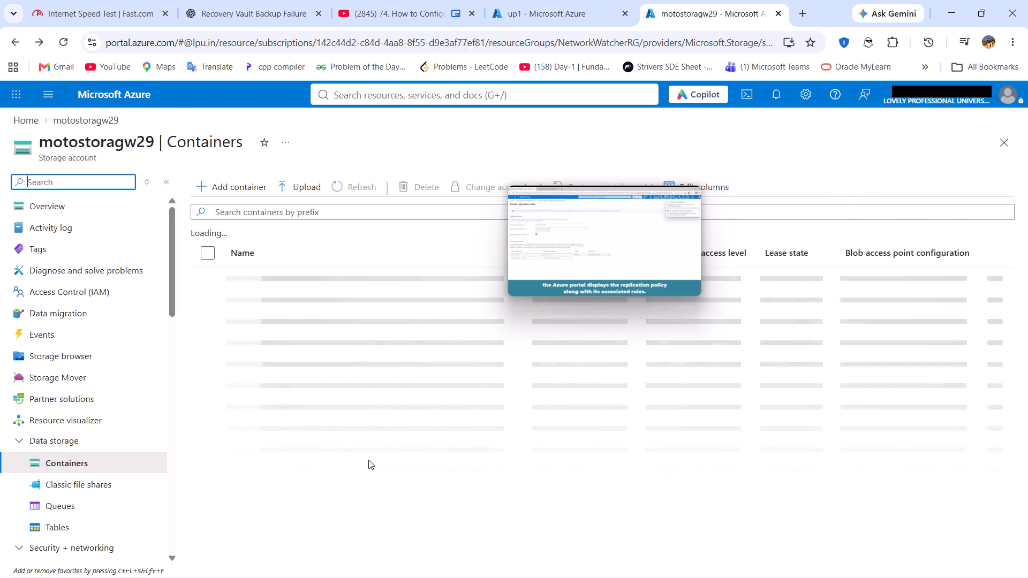
pyautogui.scroll(1, 353, 379)
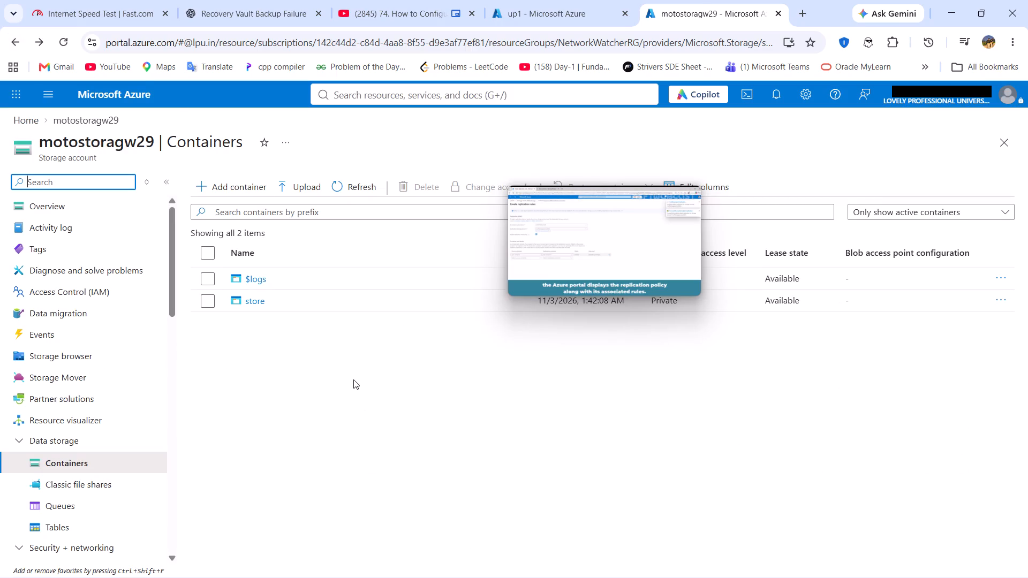
pyautogui.scroll(1, 353, 379)
pyautogui.click(338, 188)
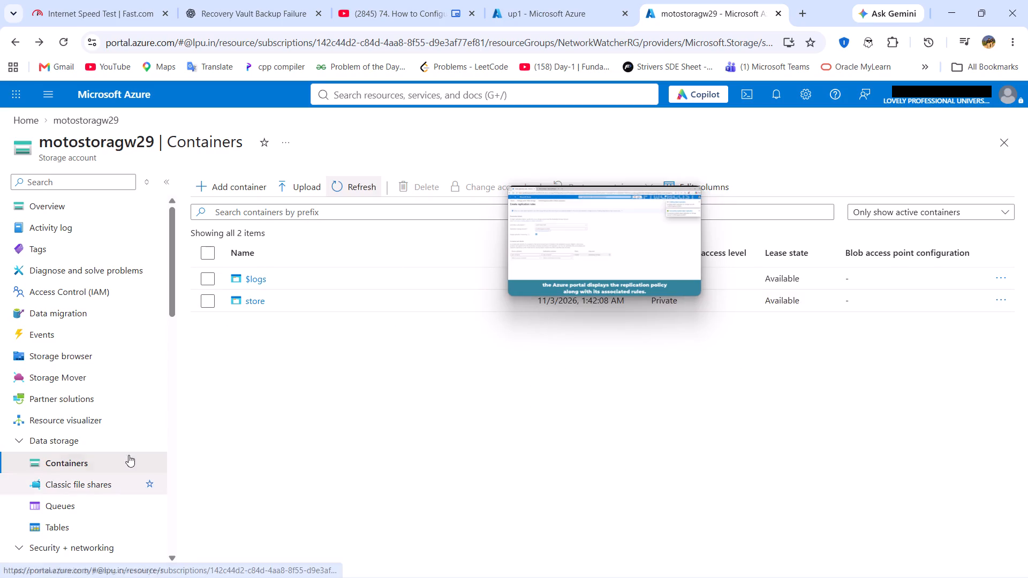
pyautogui.scroll(2, 262, 328)
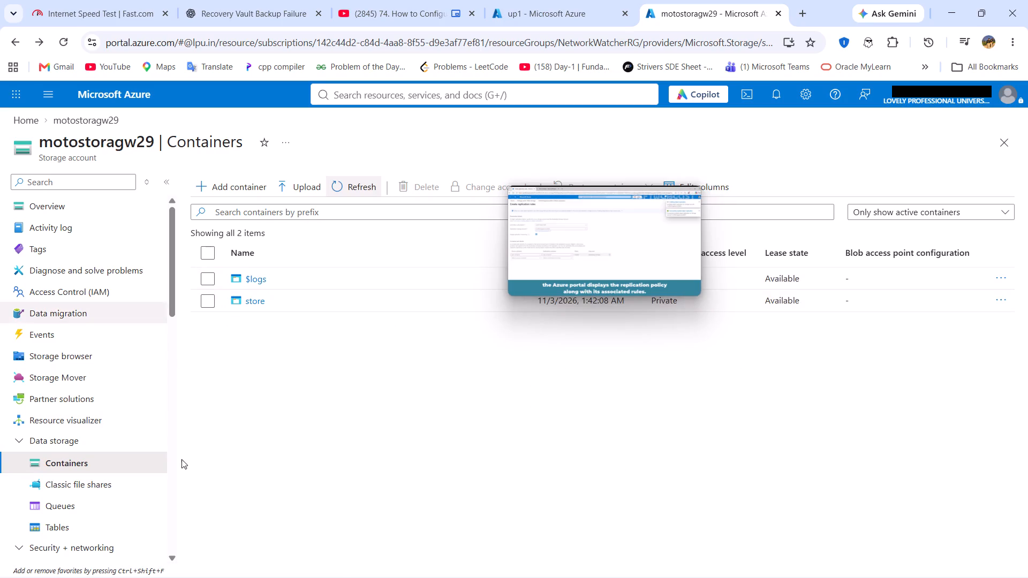
pyautogui.click(65, 37)
pyautogui.scroll(1, 411, 299)
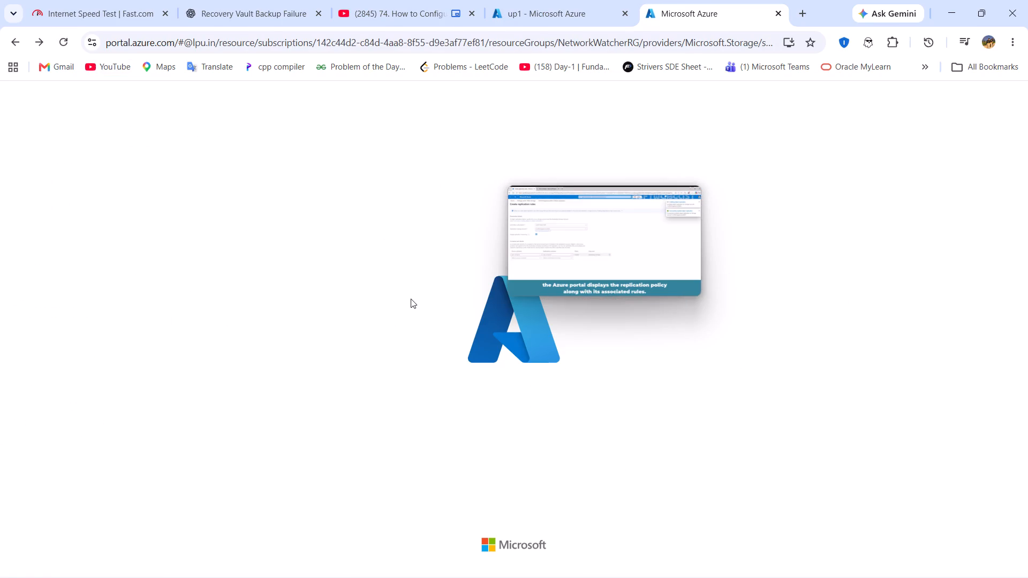
pyautogui.scroll(1, 411, 299)
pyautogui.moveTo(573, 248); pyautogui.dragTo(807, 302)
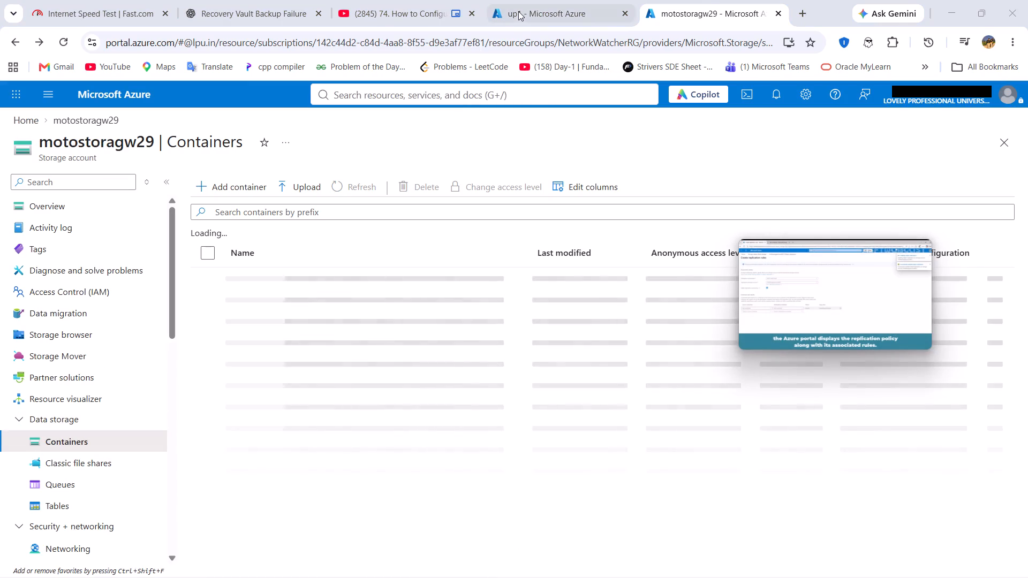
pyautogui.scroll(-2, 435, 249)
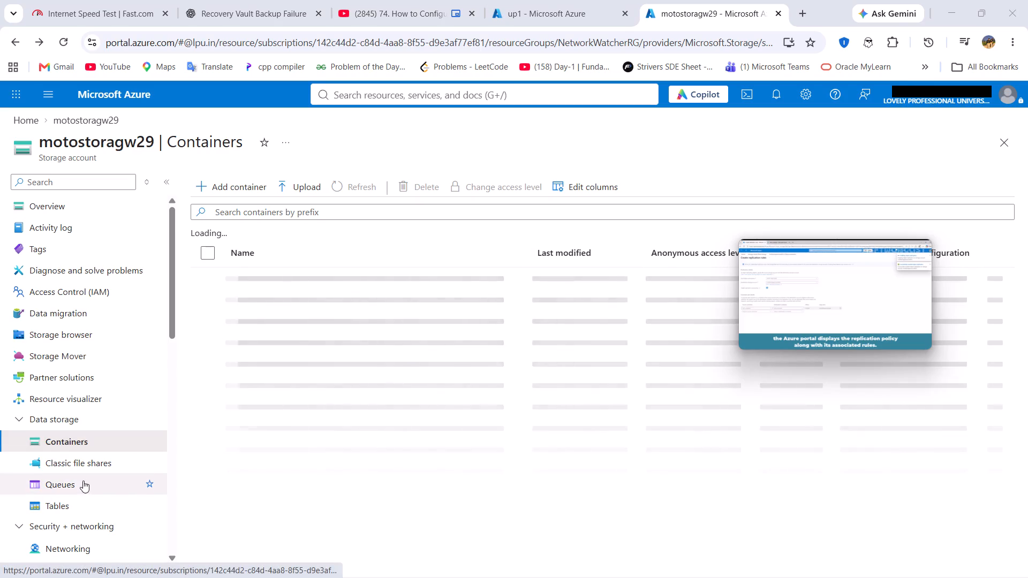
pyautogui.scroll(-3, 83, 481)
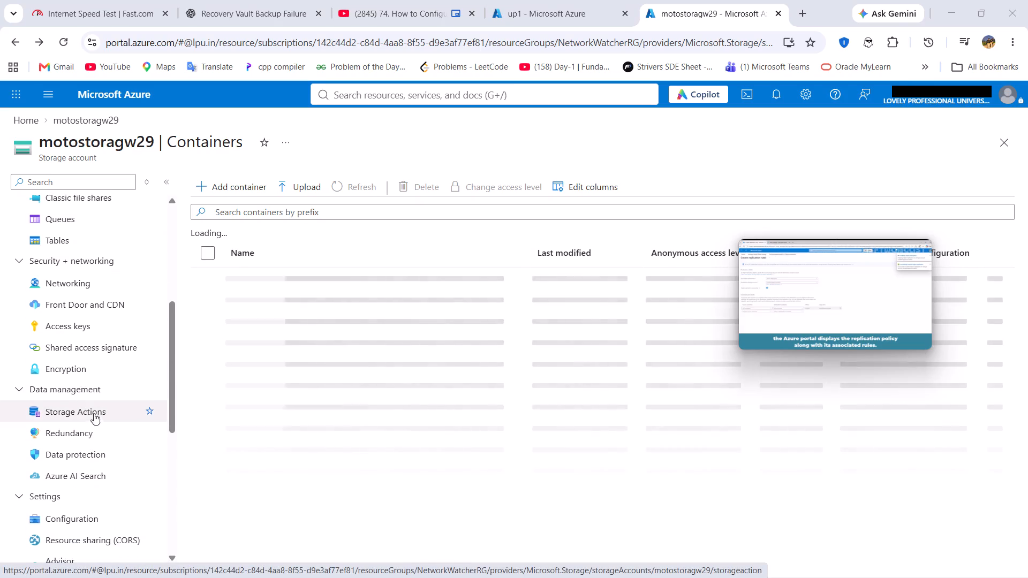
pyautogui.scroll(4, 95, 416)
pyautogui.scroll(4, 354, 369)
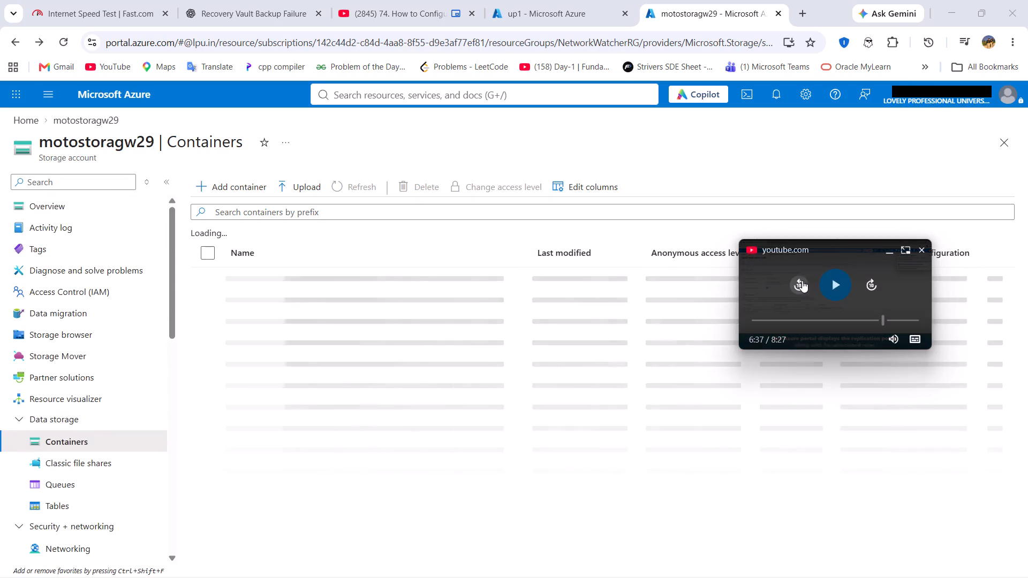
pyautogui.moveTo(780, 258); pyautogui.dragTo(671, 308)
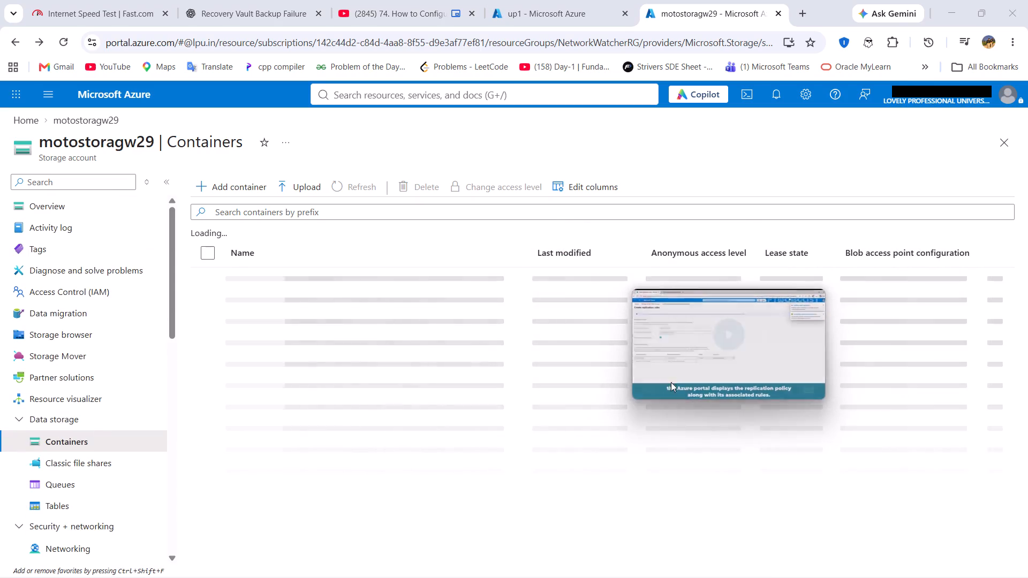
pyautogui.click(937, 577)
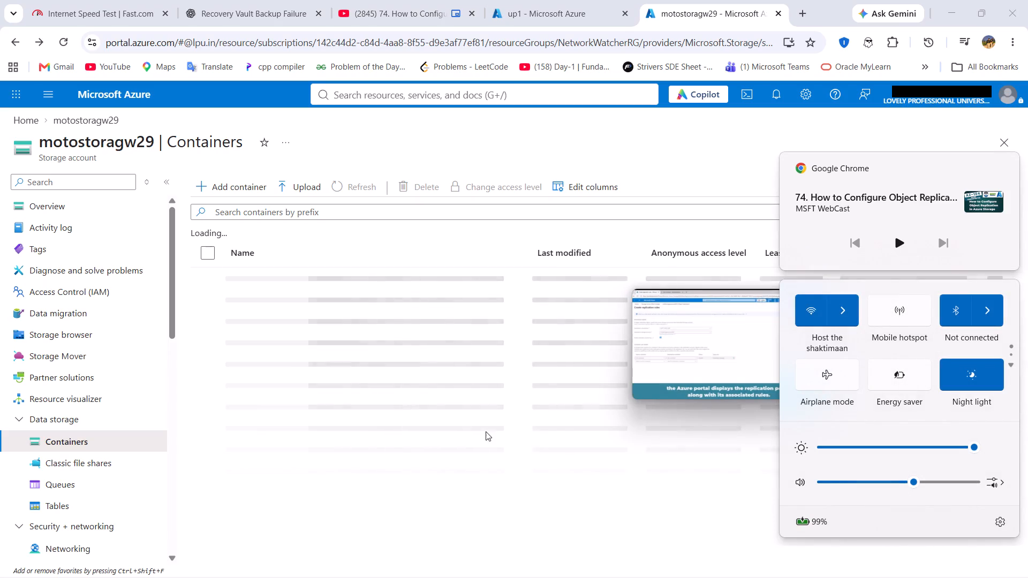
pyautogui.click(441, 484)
# Enlarge the floating object replication tutorial video, play it on from 6:37 and pause it at about 7:16.
pyautogui.moveTo(728, 336); pyautogui.dragTo(638, 289)
pyautogui.moveTo(636, 288); pyautogui.dragTo(361, 285)
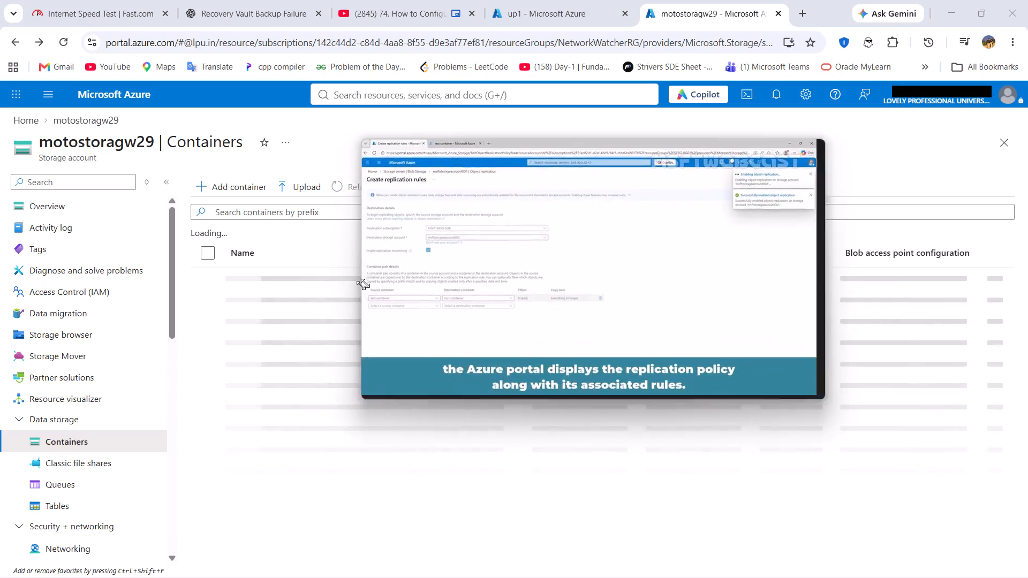
pyautogui.moveTo(361, 285); pyautogui.dragTo(339, 296)
pyautogui.moveTo(433, 322); pyautogui.dragTo(263, 421)
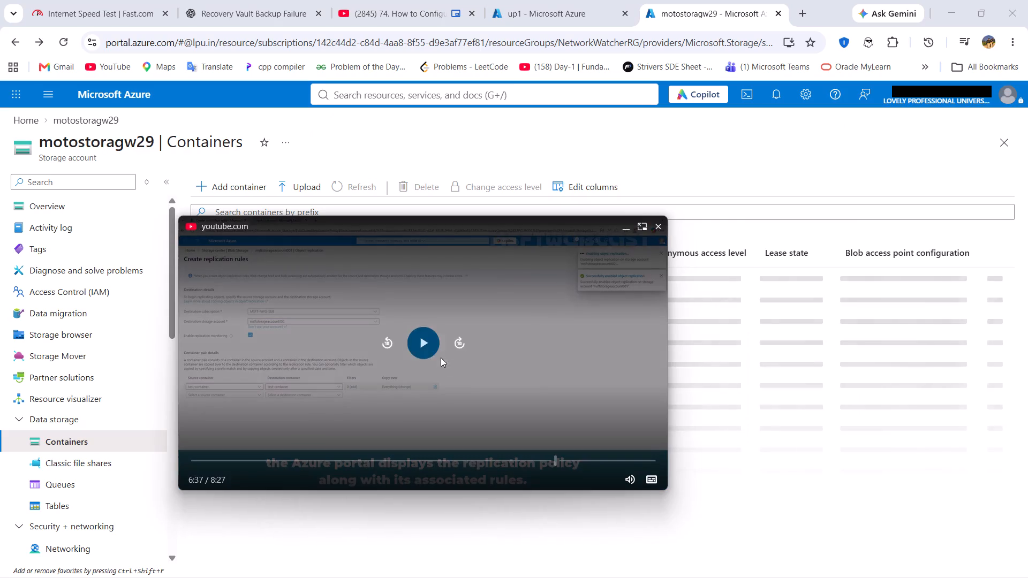
pyautogui.click(421, 347)
pyautogui.click(458, 338)
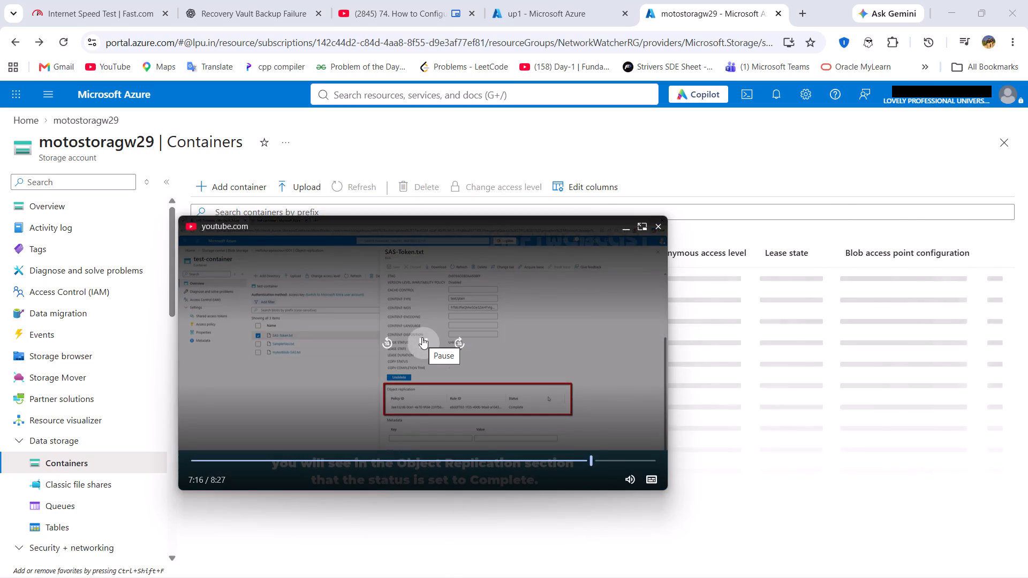
pyautogui.click(422, 337)
# Move the floating video clear of the container list and open the store container in motostoragw29.
pyautogui.moveTo(316, 264); pyautogui.dragTo(389, 284)
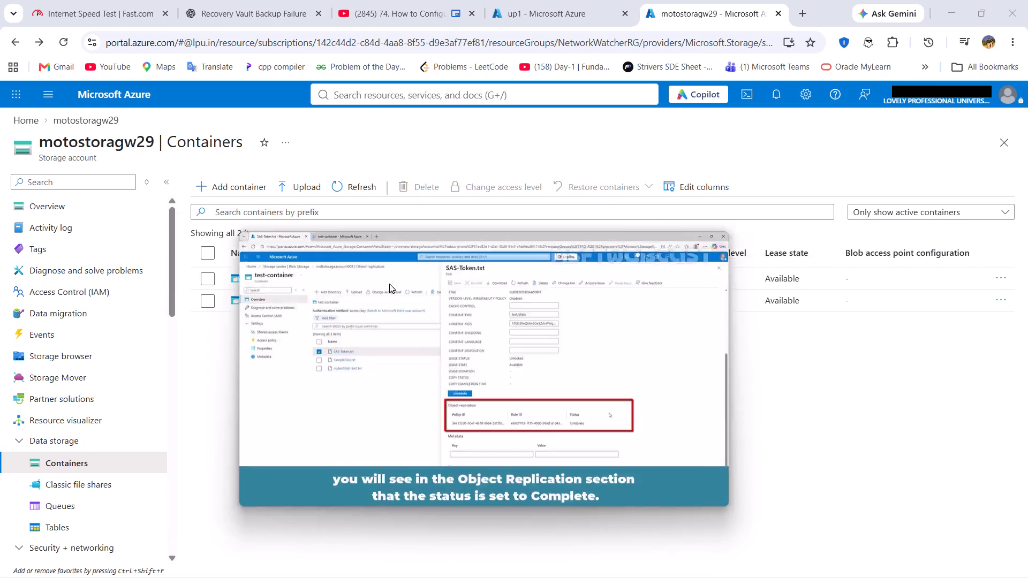
pyautogui.moveTo(389, 284); pyautogui.dragTo(754, 471)
pyautogui.click(255, 300)
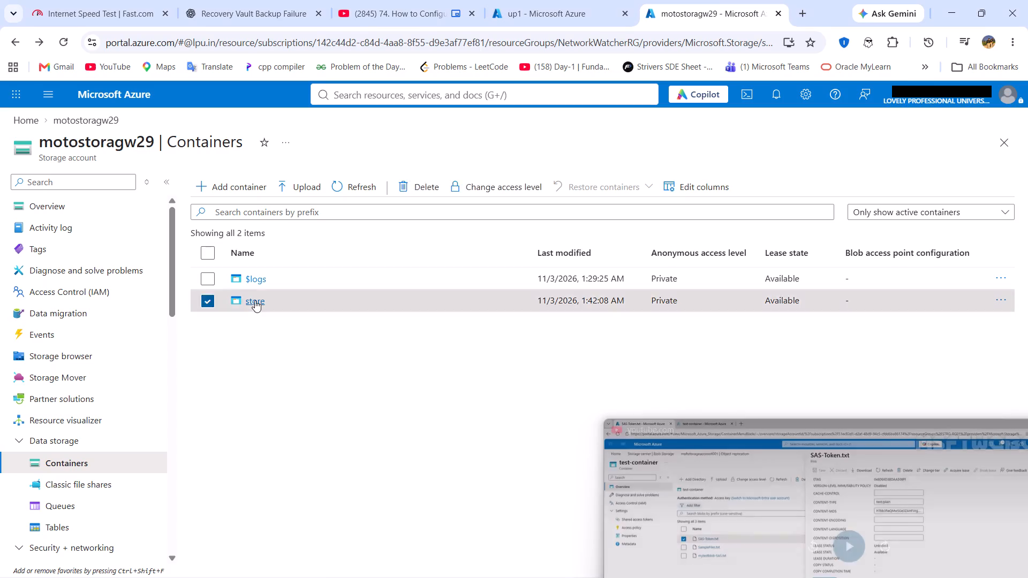
# In the up1 container, examine the properties of Screenshot 2026-10-30 141306.png for its object replication status against the paused tutorial, and close them.
pyautogui.click(557, 0)
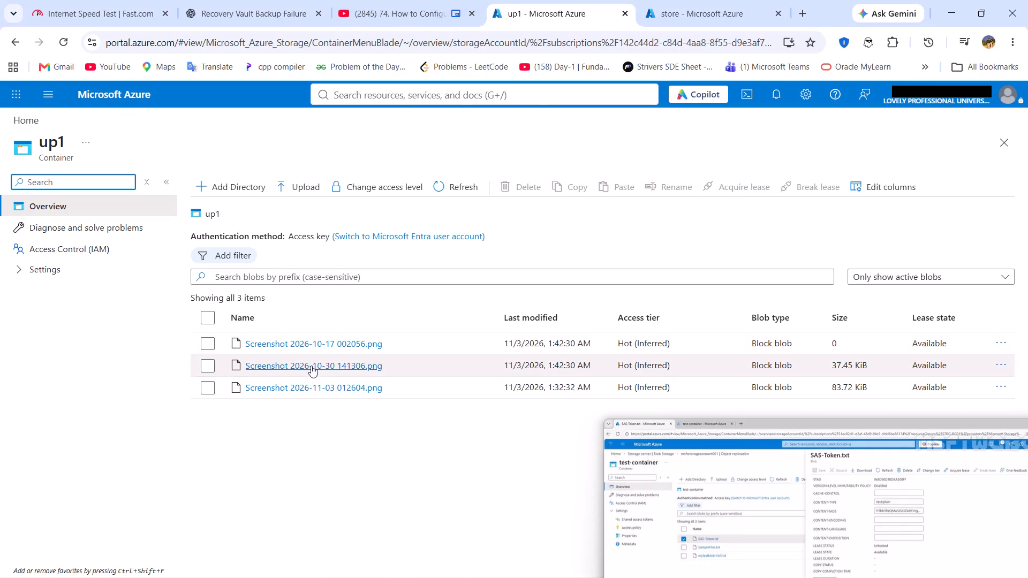
pyautogui.click(311, 366)
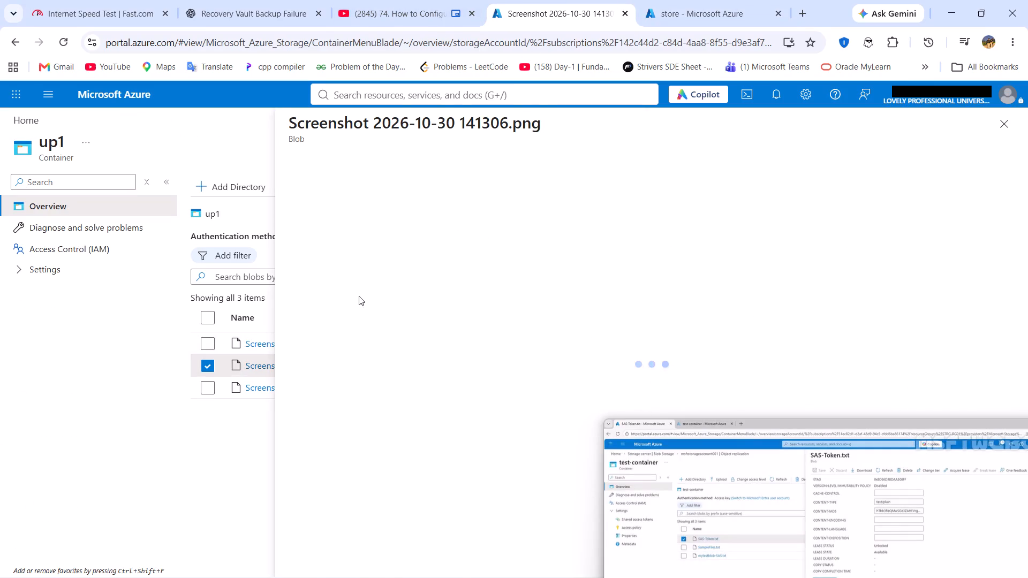
pyautogui.scroll(-2, 505, 437)
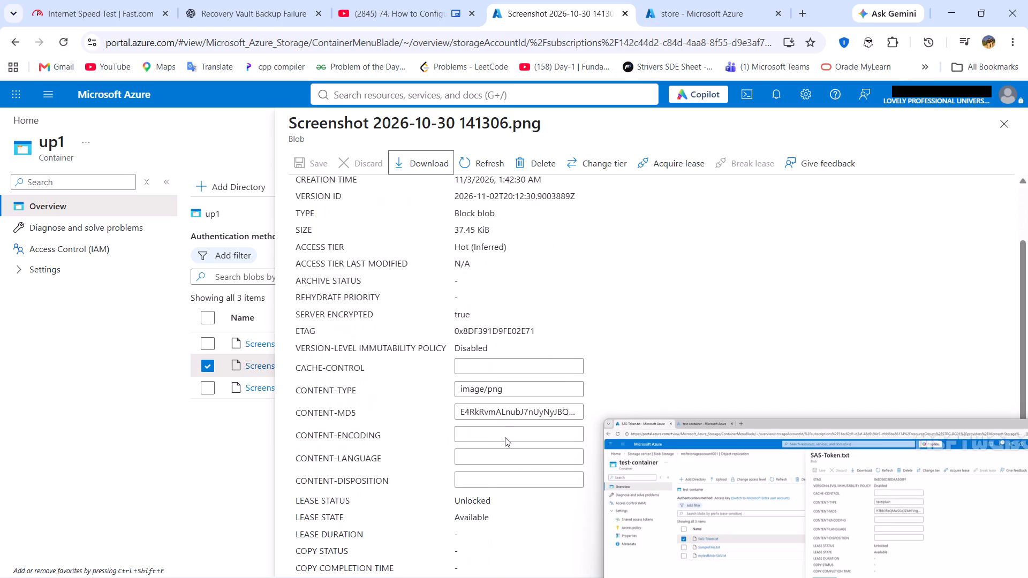
pyautogui.scroll(-3, 505, 437)
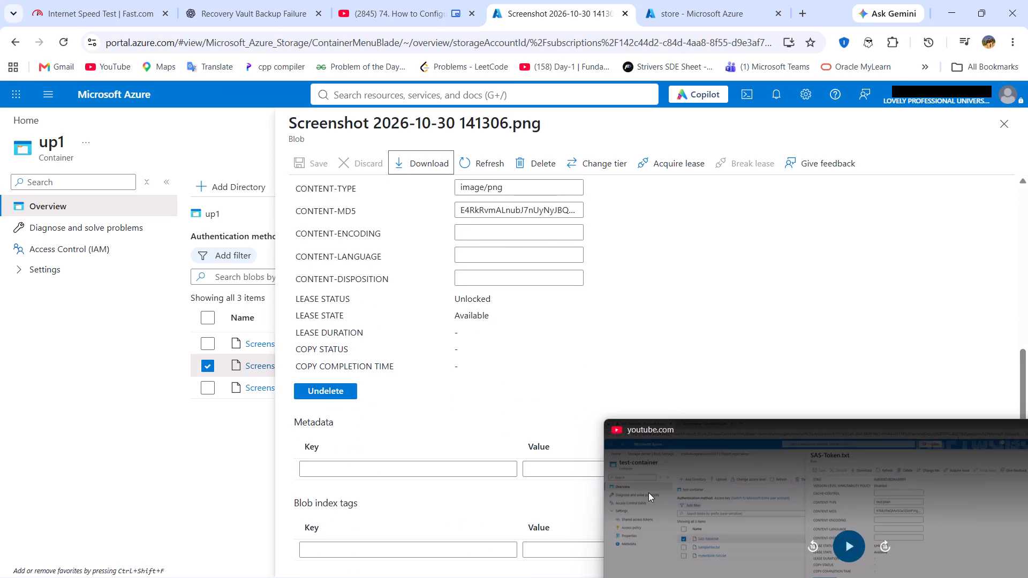
pyautogui.moveTo(652, 492); pyautogui.dragTo(496, 543)
pyautogui.scroll(4, 463, 404)
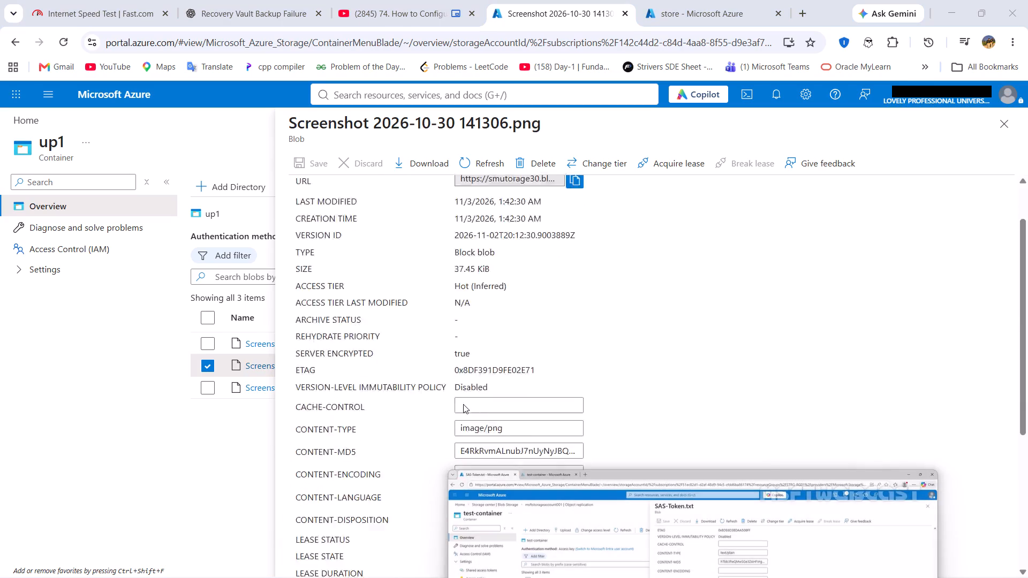
pyautogui.scroll(1, 463, 338)
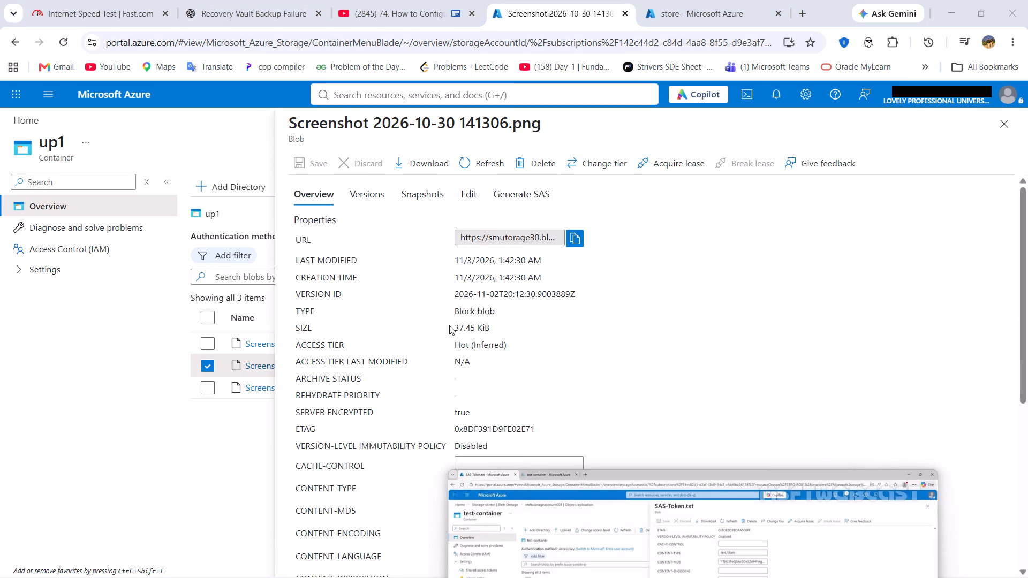
pyautogui.scroll(-2, 449, 325)
pyautogui.scroll(-1, 650, 546)
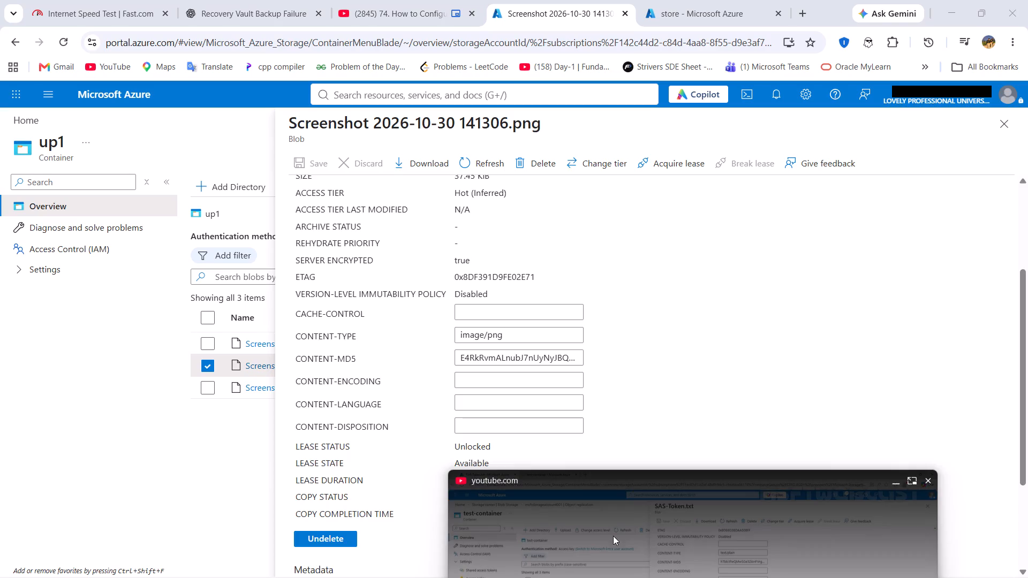
pyautogui.moveTo(660, 492); pyautogui.dragTo(613, 323)
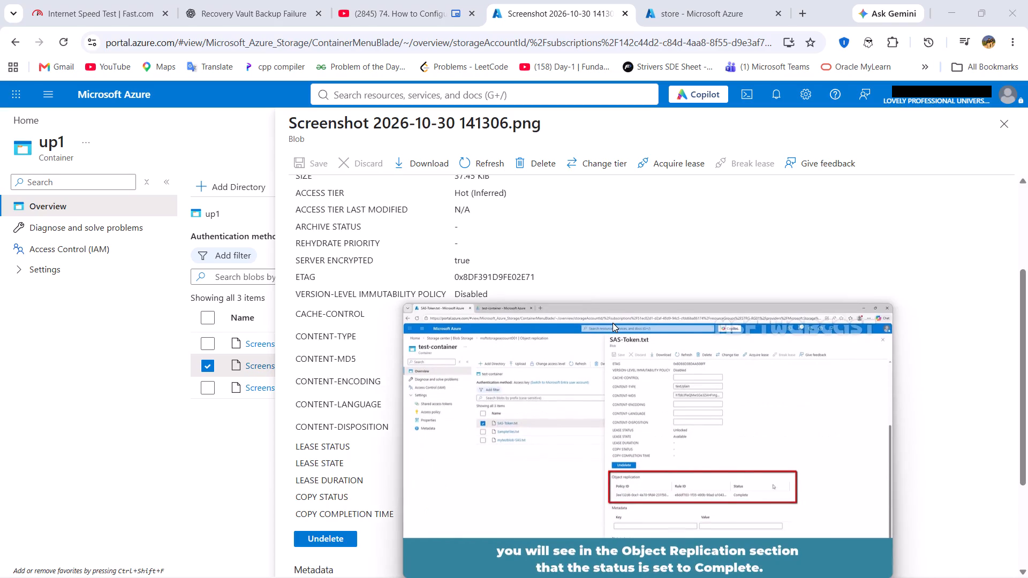
pyautogui.moveTo(613, 323); pyautogui.dragTo(782, 238)
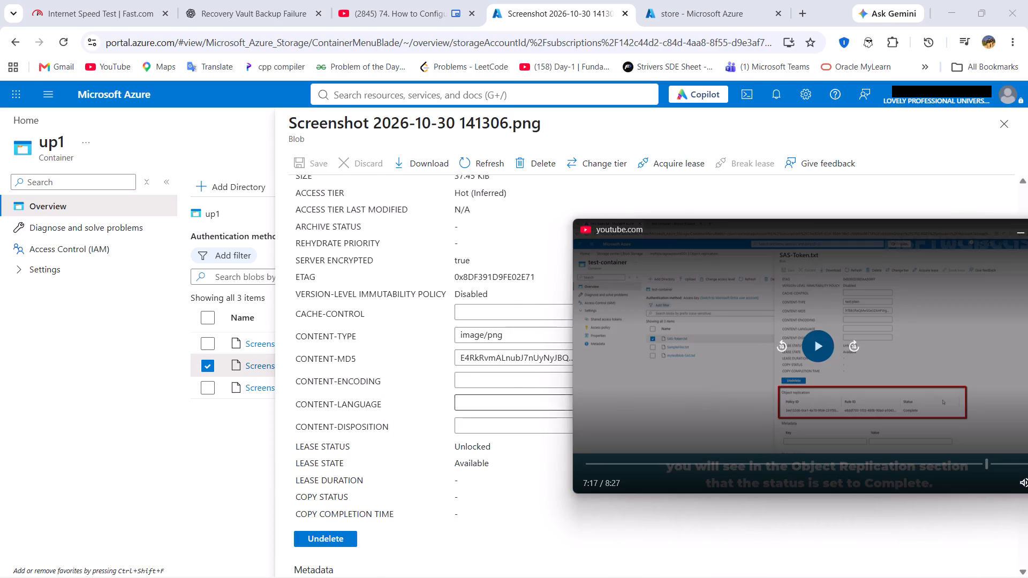
pyautogui.scroll(-4, 453, 465)
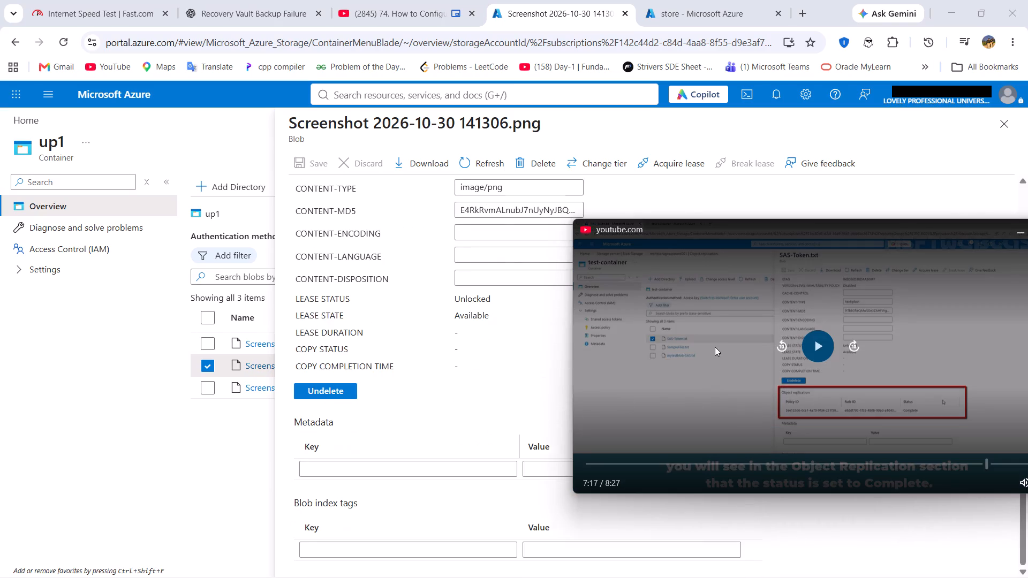
pyautogui.moveTo(574, 344); pyautogui.dragTo(652, 359)
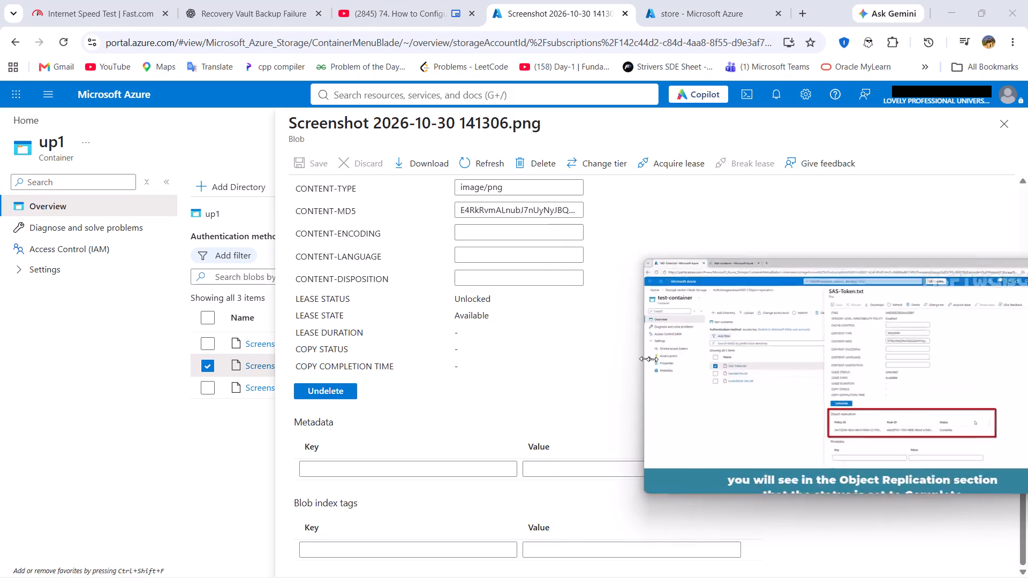
pyautogui.moveTo(652, 359); pyautogui.dragTo(713, 371)
pyautogui.moveTo(813, 366); pyautogui.dragTo(742, 577)
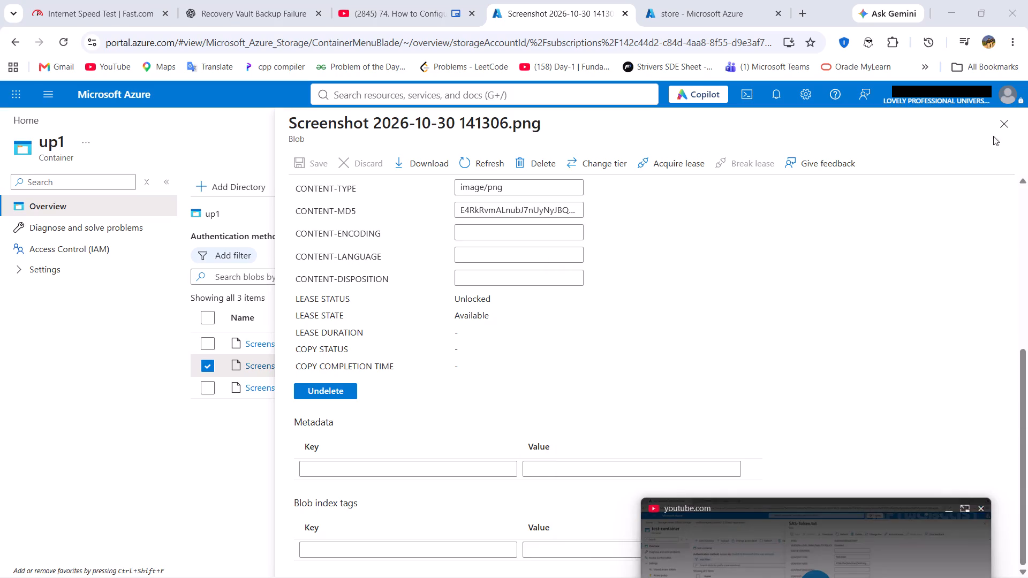
pyautogui.click(1003, 130)
pyautogui.scroll(1, 364, 344)
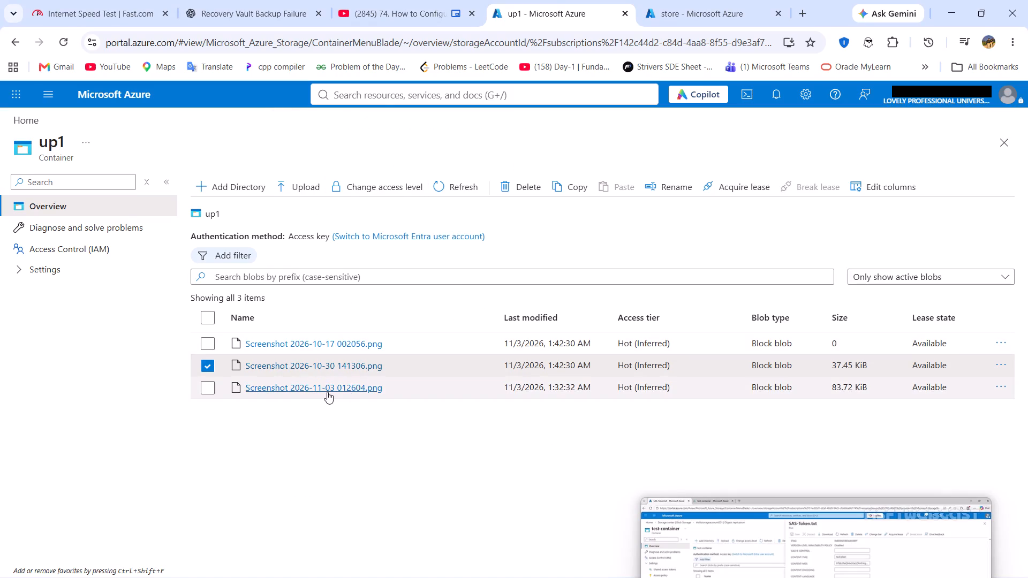
# Examine the properties of Screenshot 2026-11-03 012604.png in the up1 container for its object replication status.
pyautogui.click(315, 382)
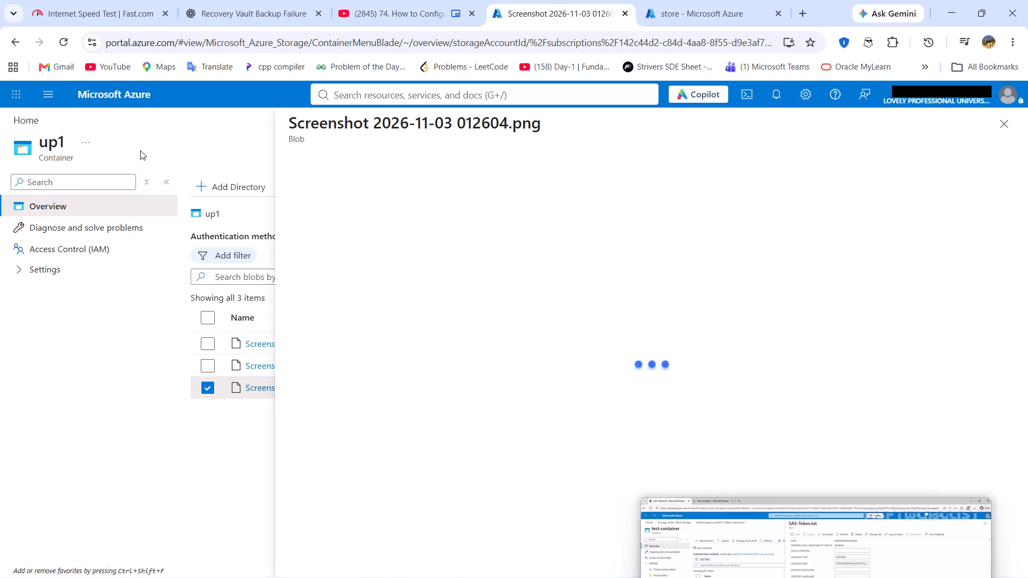
pyautogui.click(182, 137)
pyautogui.scroll(-2, 384, 376)
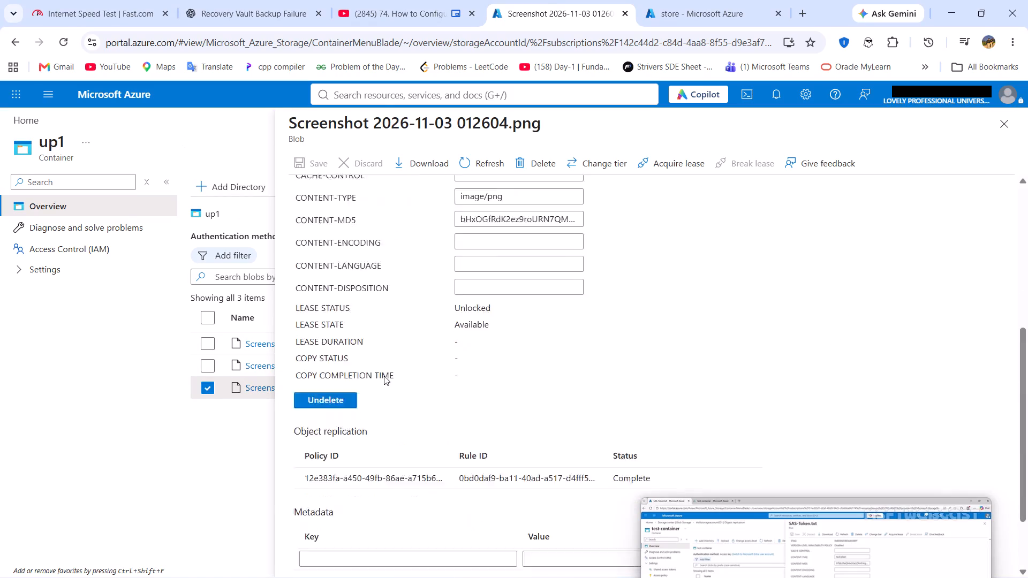
pyautogui.scroll(-2, 384, 376)
pyautogui.scroll(-1, 367, 437)
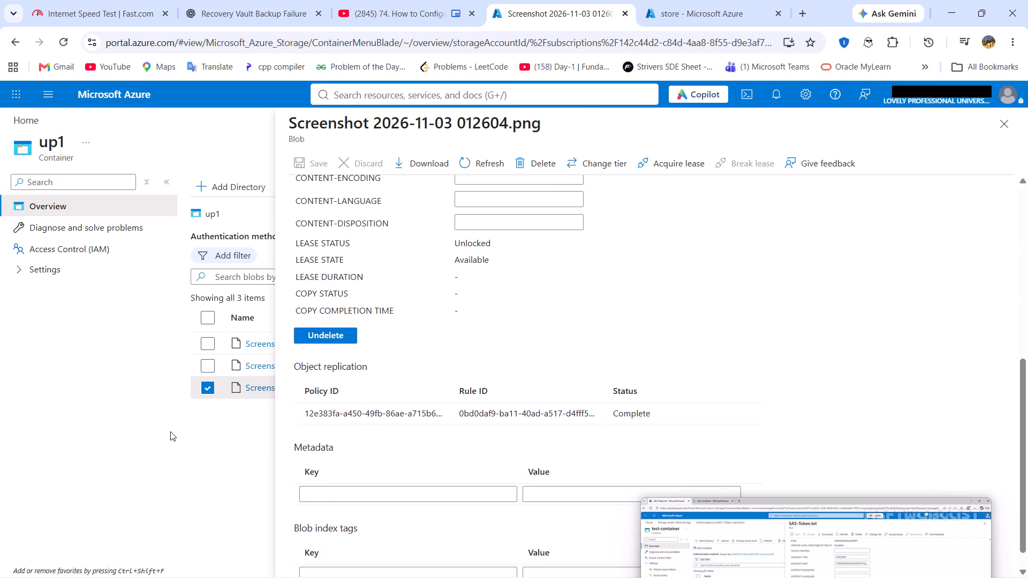
pyautogui.click(193, 437)
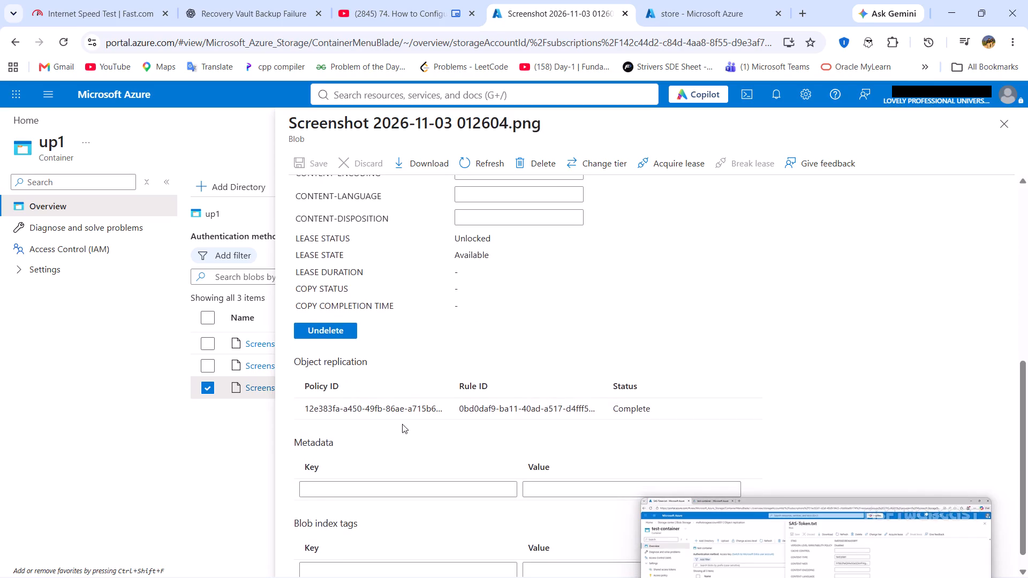
pyautogui.click(231, 432)
pyautogui.click(211, 453)
# Reopen the properties of Screenshot 2026-10-30 141306.png at its object replication section and bring the floating tutorial video fully into view.
pyautogui.click(254, 367)
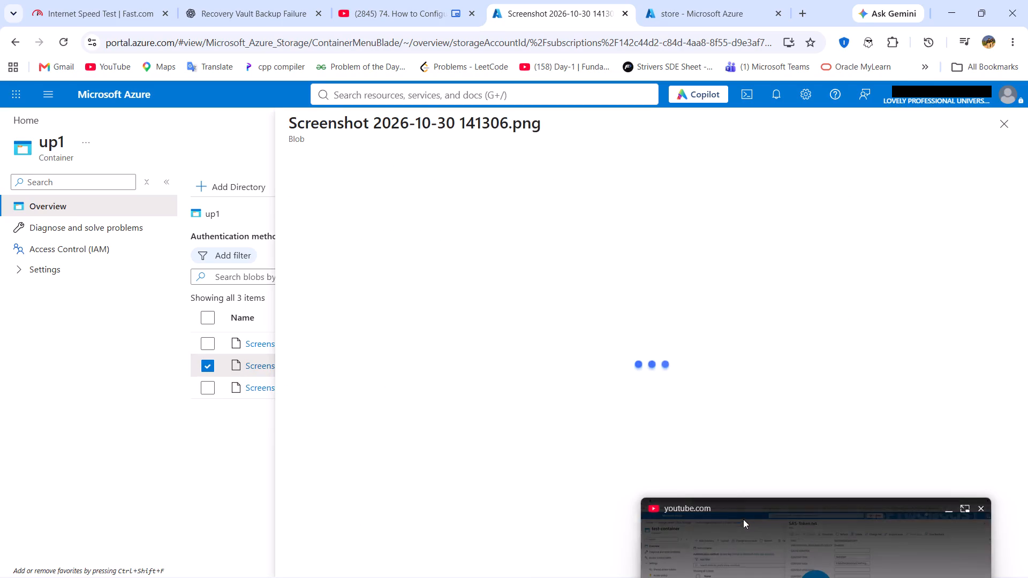
pyautogui.moveTo(744, 520); pyautogui.dragTo(569, 277)
pyautogui.scroll(-5, 373, 367)
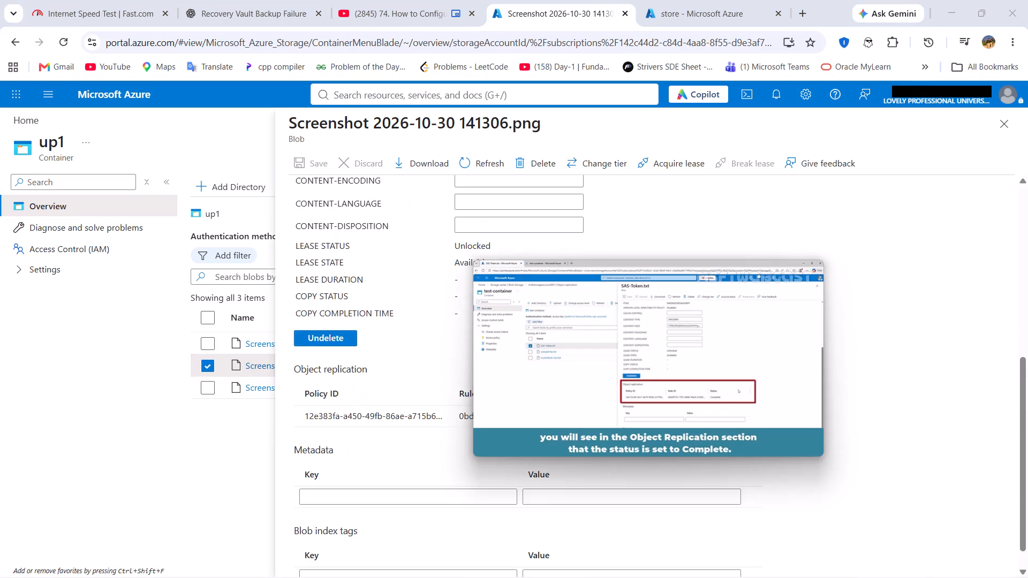
# Play the object replication tutorial video on from about 7:17, skip ahead twice and pause it at about 7:46.
pyautogui.click(650, 347)
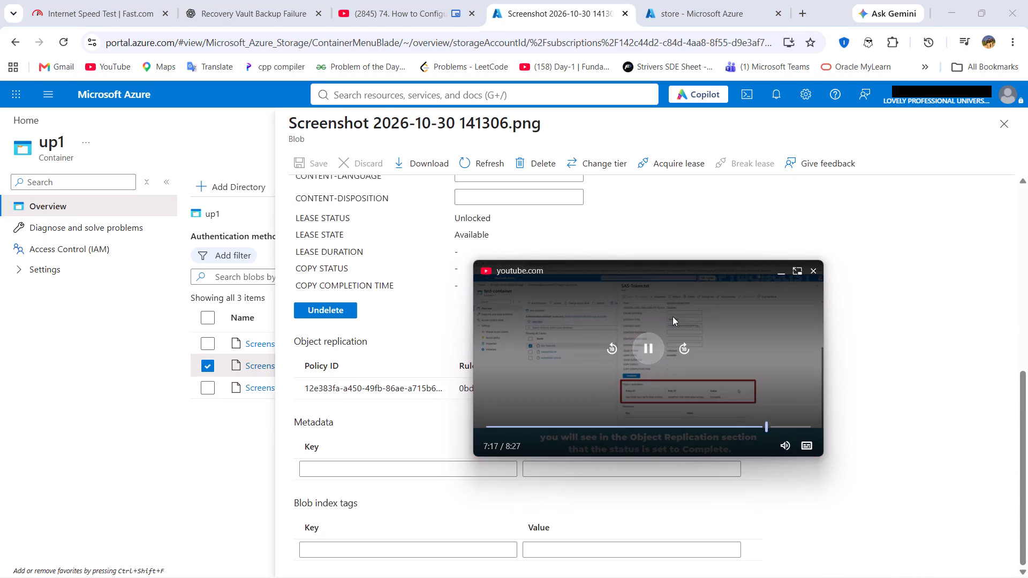
pyautogui.moveTo(672, 316); pyautogui.dragTo(694, 308)
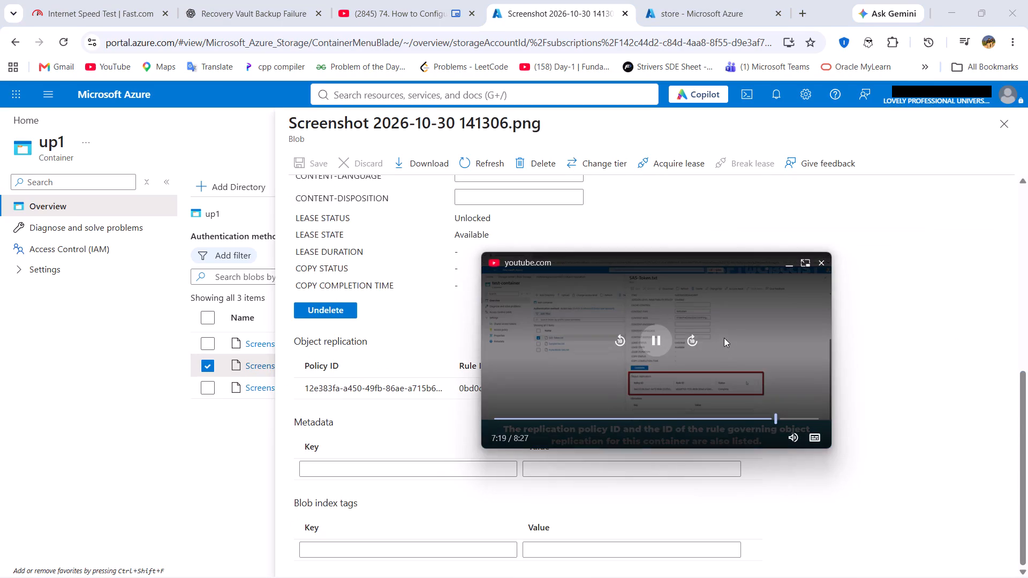
pyautogui.click(689, 340)
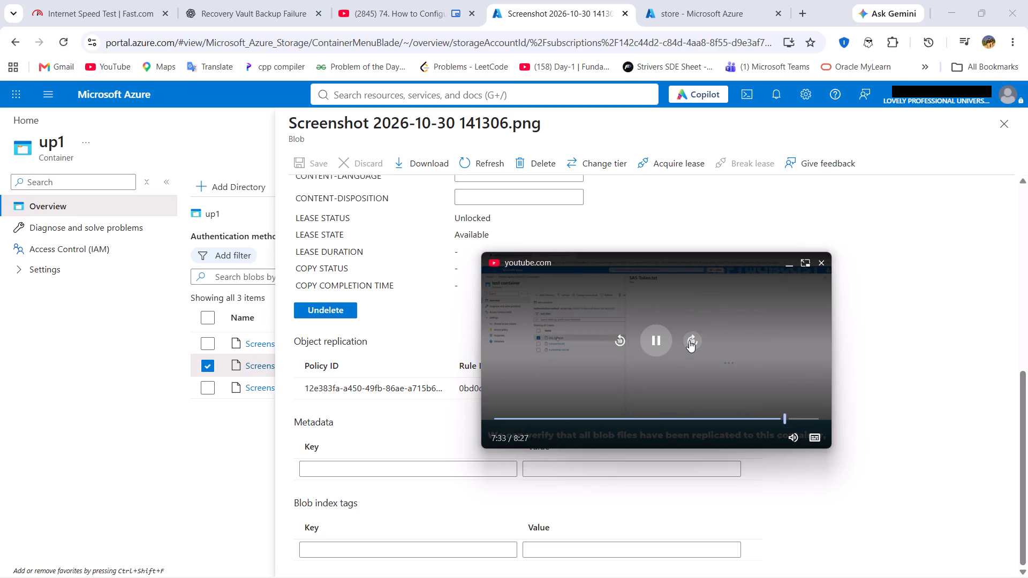
pyautogui.click(689, 340)
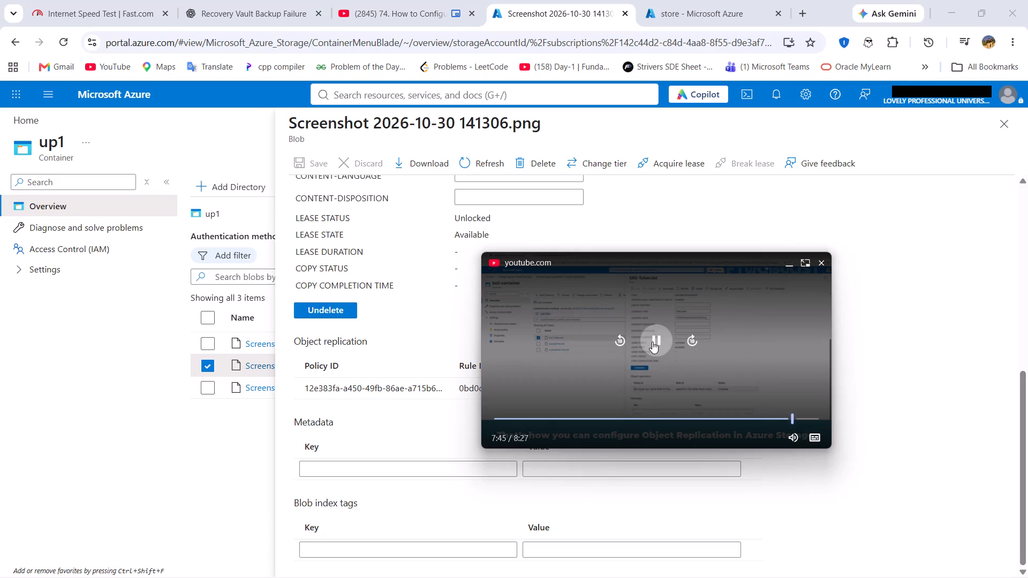
pyautogui.click(652, 341)
pyautogui.click(141, 468)
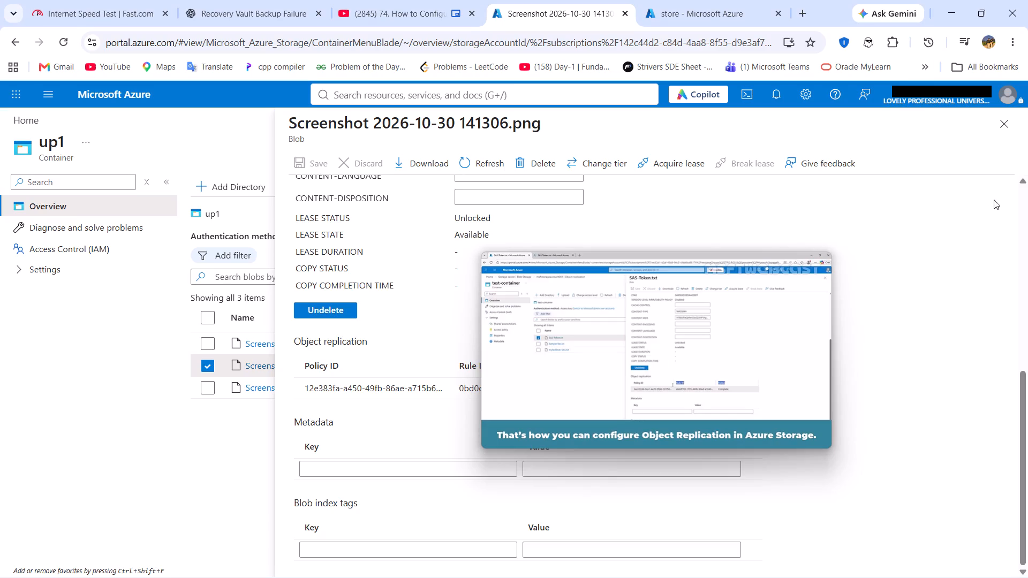
# Close the blob's properties in up1 and dismiss the floating tutorial video.
pyautogui.click(1009, 123)
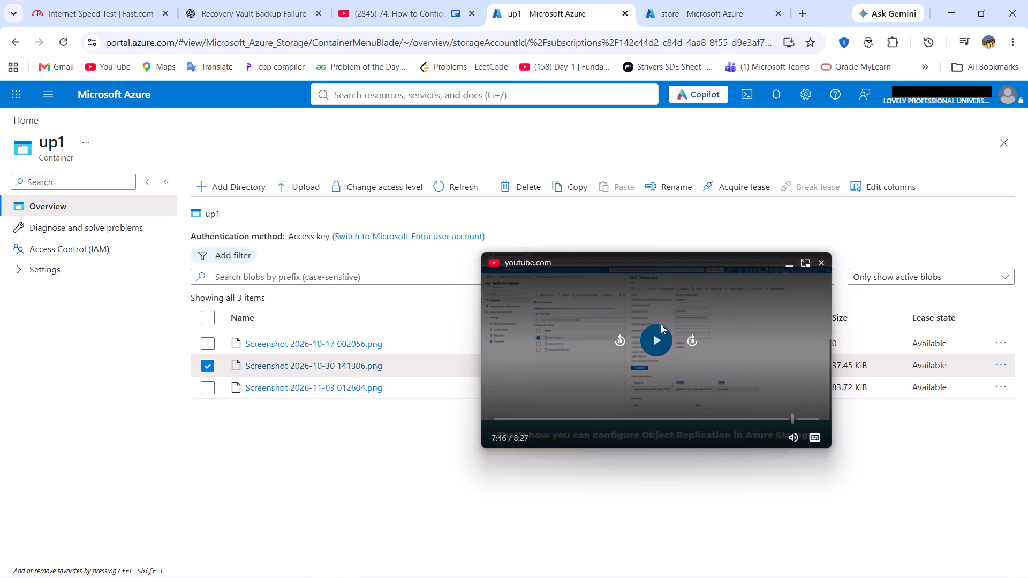
pyautogui.click(821, 263)
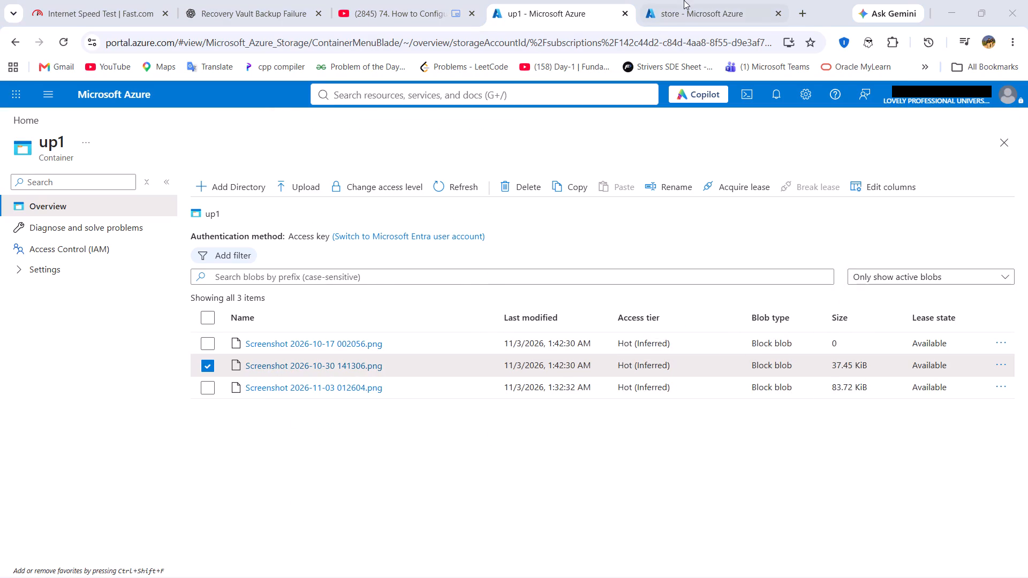
pyautogui.click(674, 0)
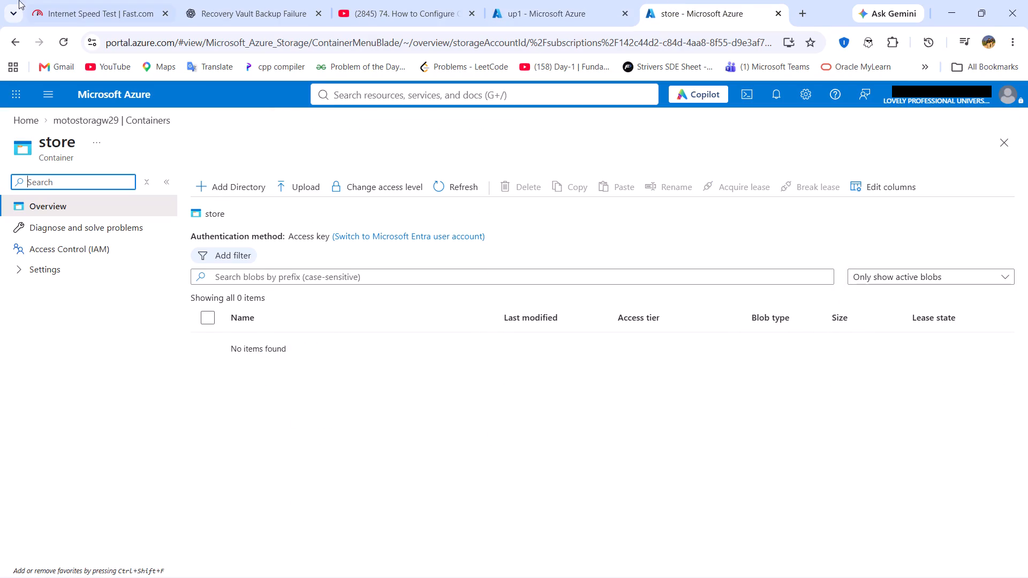
pyautogui.click(14, 36)
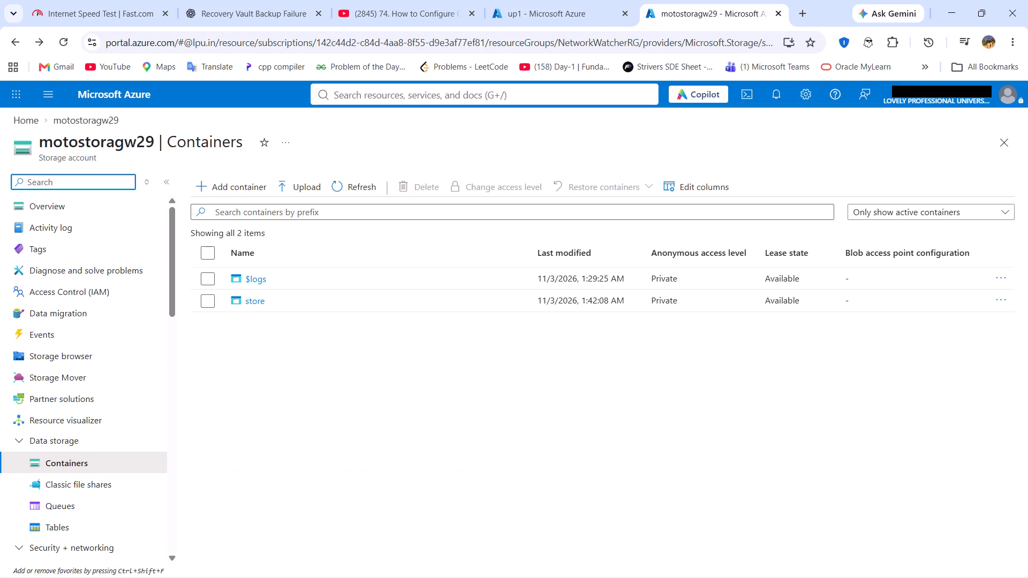
pyautogui.click(337, 186)
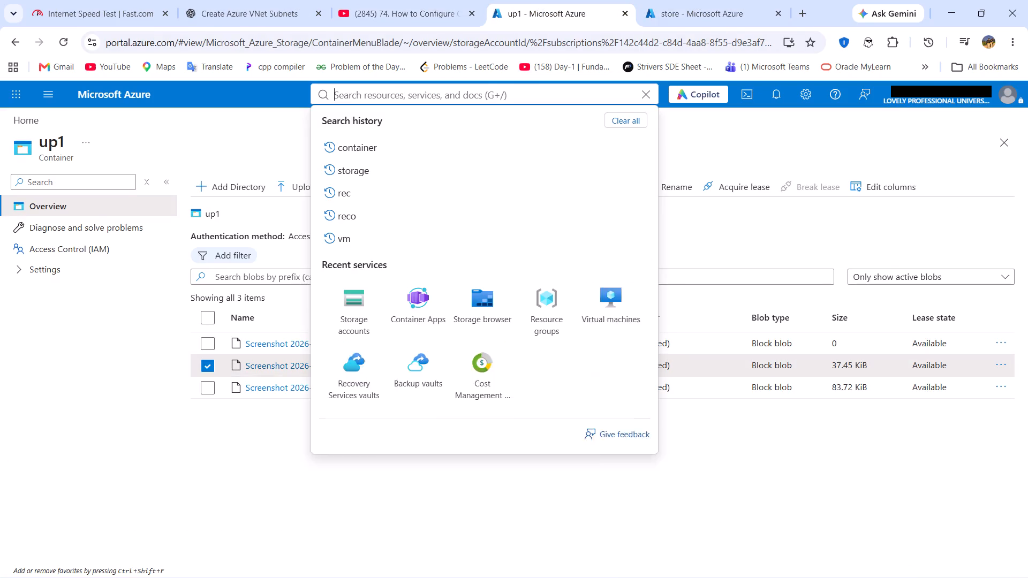
# Search the Azure portal for vnet and open the Virtual network service.
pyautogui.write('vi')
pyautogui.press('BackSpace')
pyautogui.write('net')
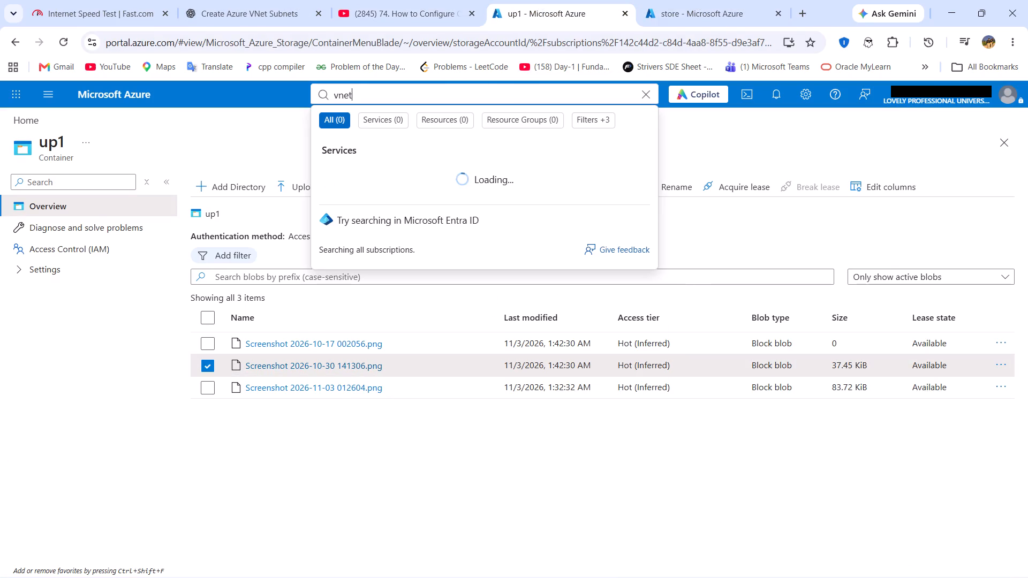
pyautogui.click(394, 187)
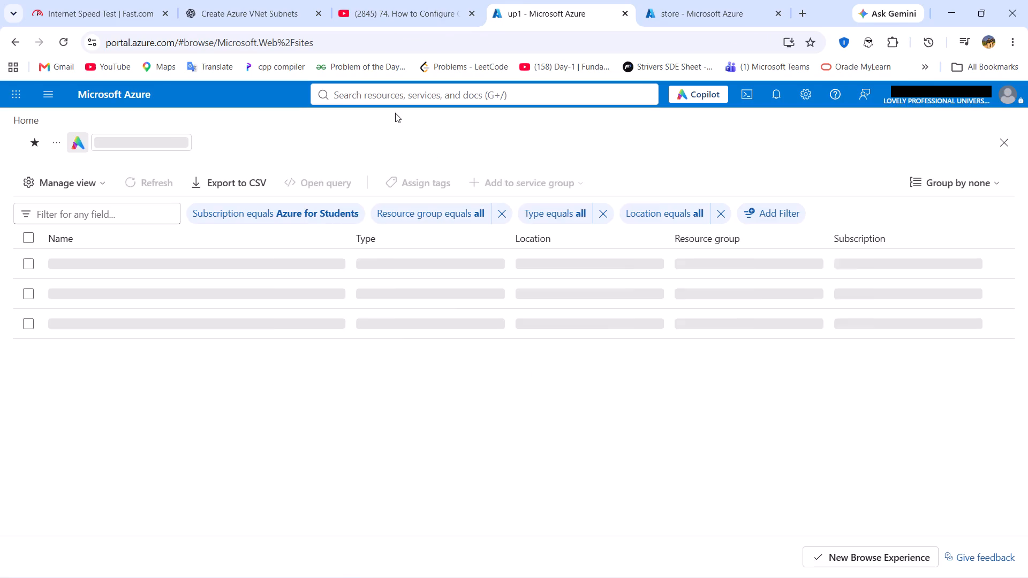
pyautogui.click(388, 92)
pyautogui.click(355, 147)
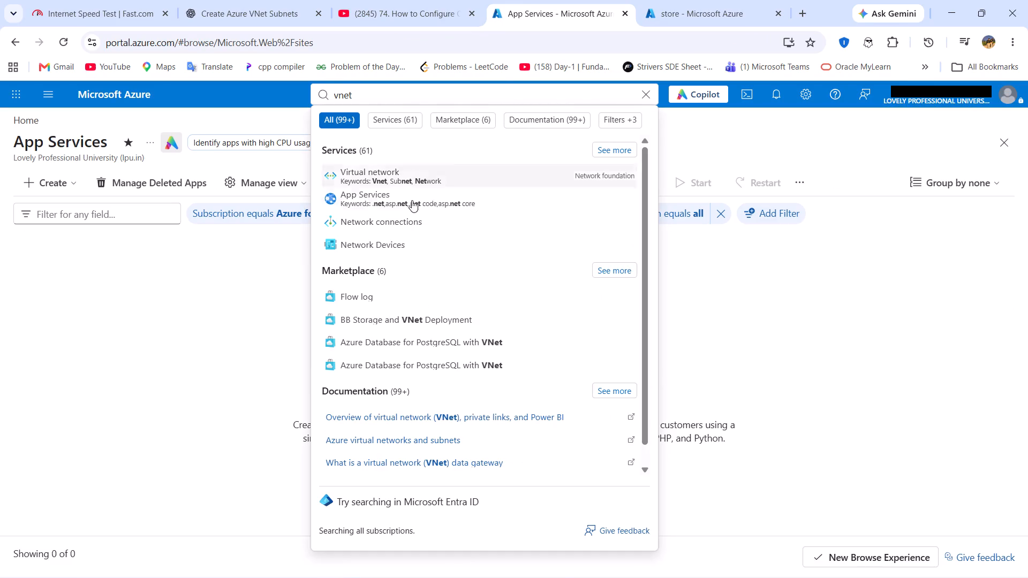
pyautogui.click(398, 177)
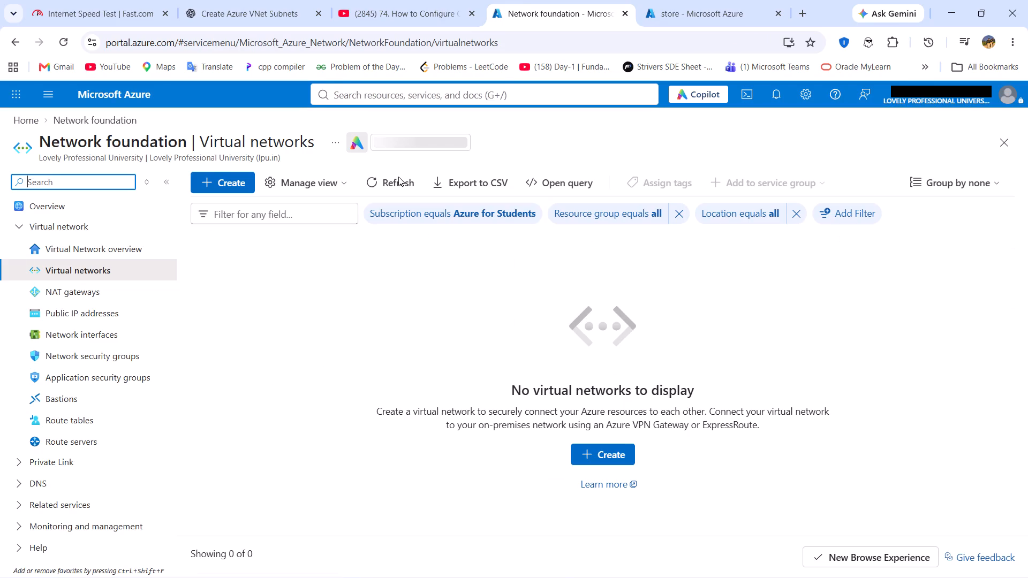
# Start creating a virtual network named vnet1 in the (Asia Pacific) East Asia region.
pyautogui.click(606, 455)
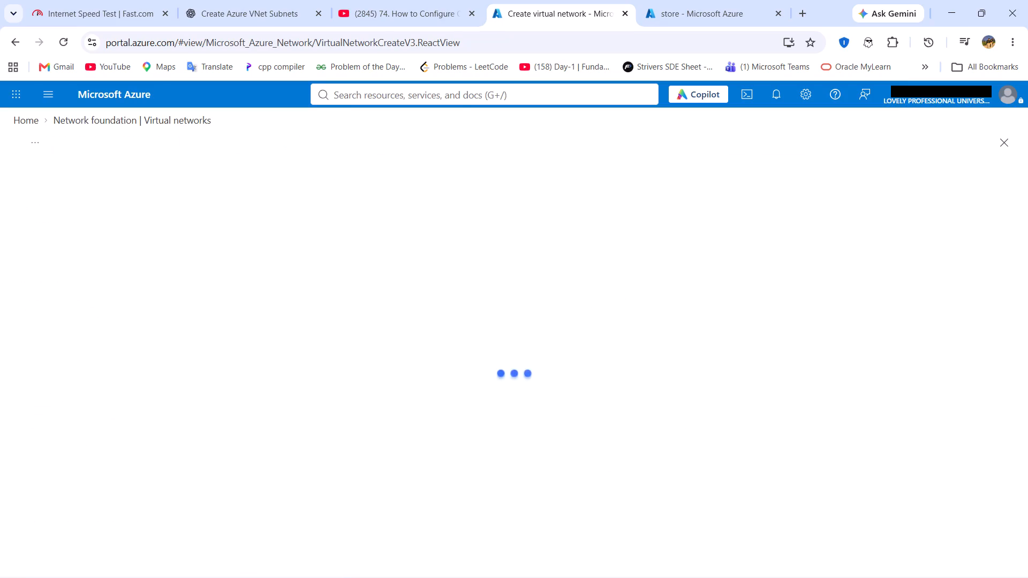
pyautogui.scroll(-1, 314, 415)
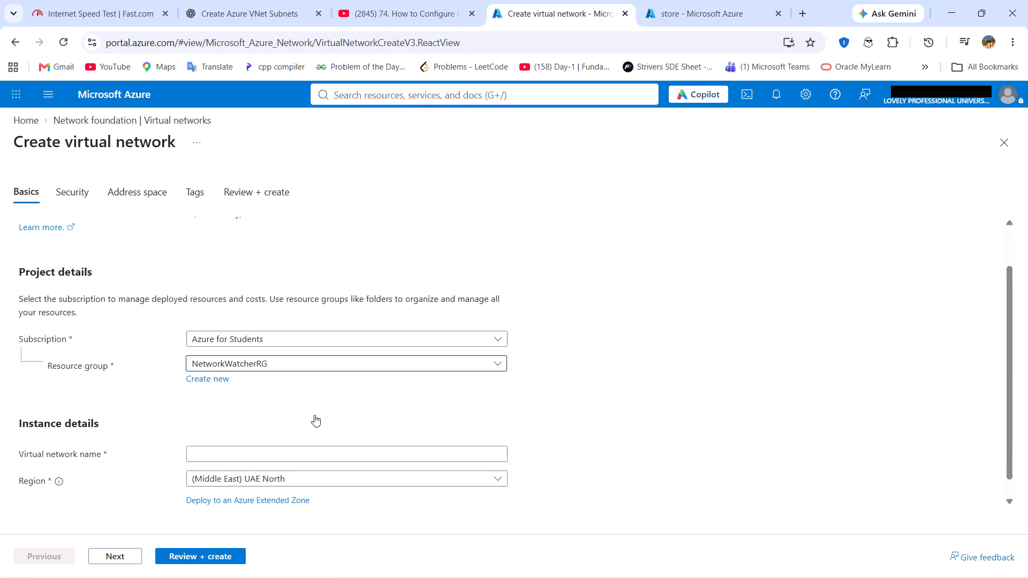
pyautogui.scroll(-1, 238, 424)
pyautogui.click(224, 435)
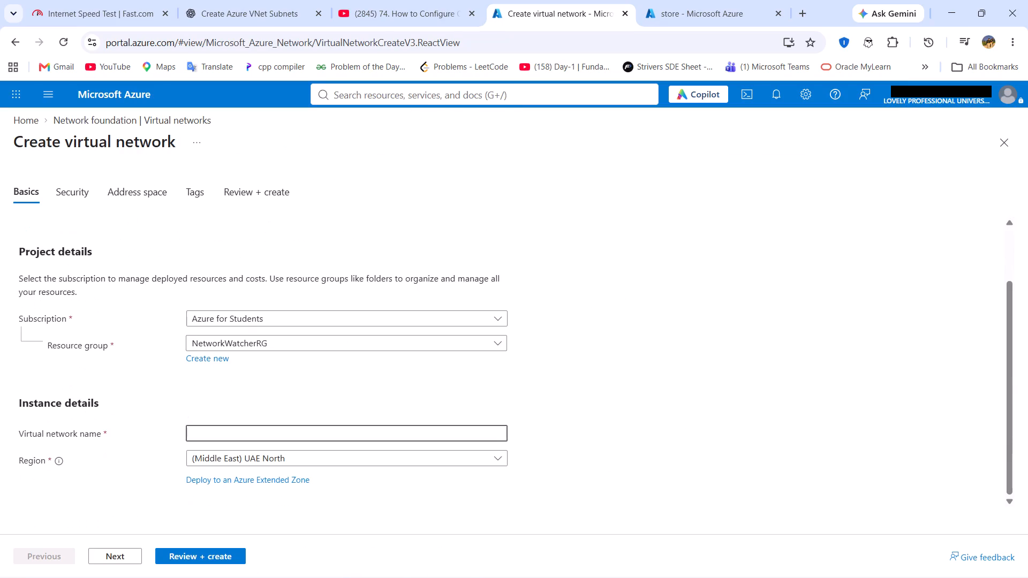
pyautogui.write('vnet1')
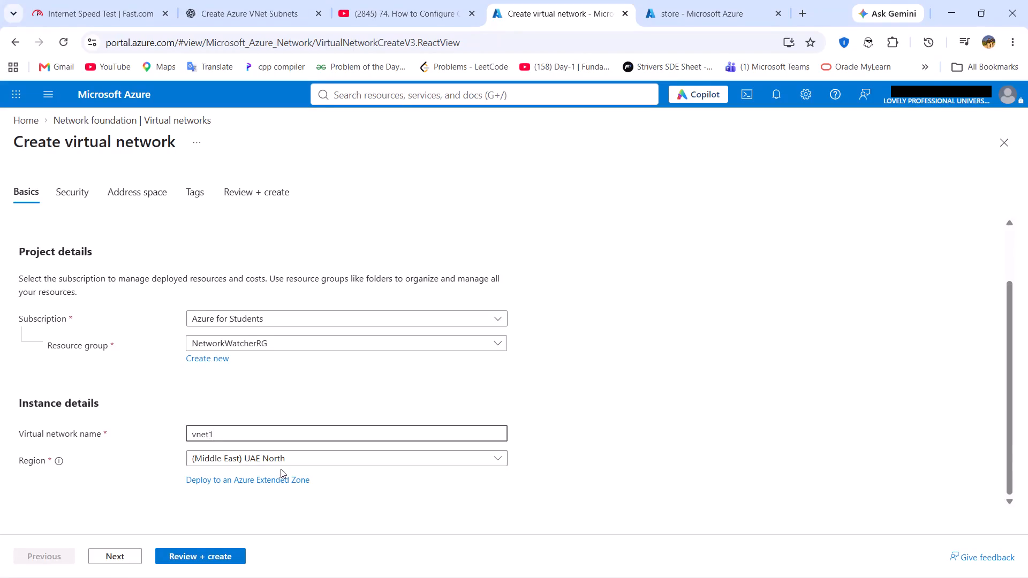
pyautogui.click(281, 461)
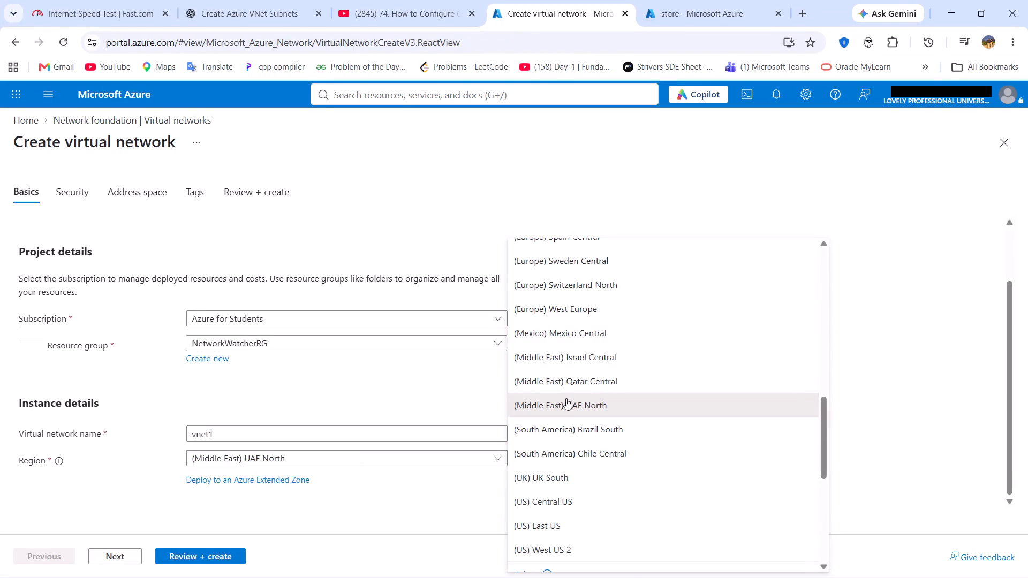
pyautogui.scroll(3, 542, 364)
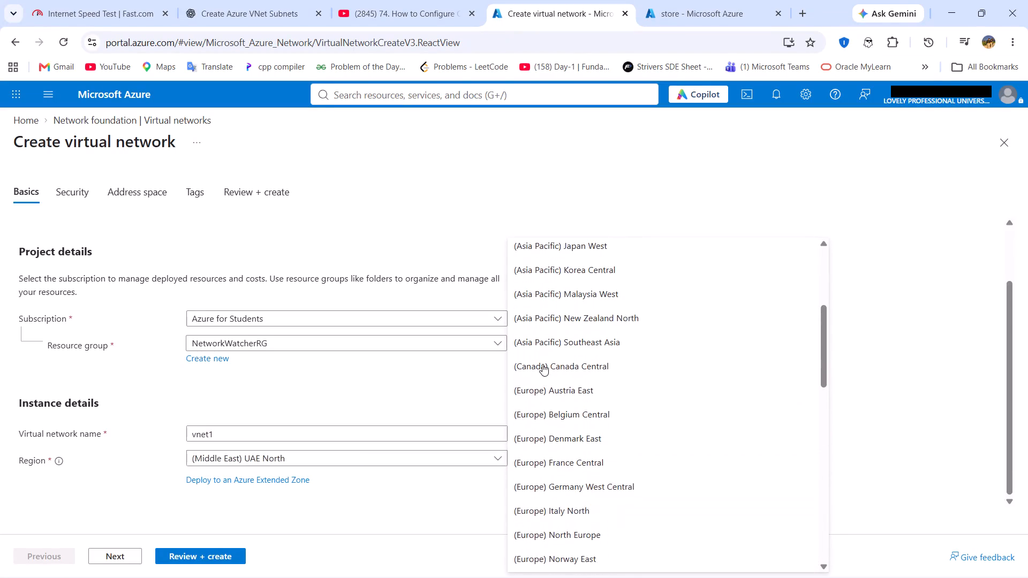
pyautogui.scroll(3, 542, 364)
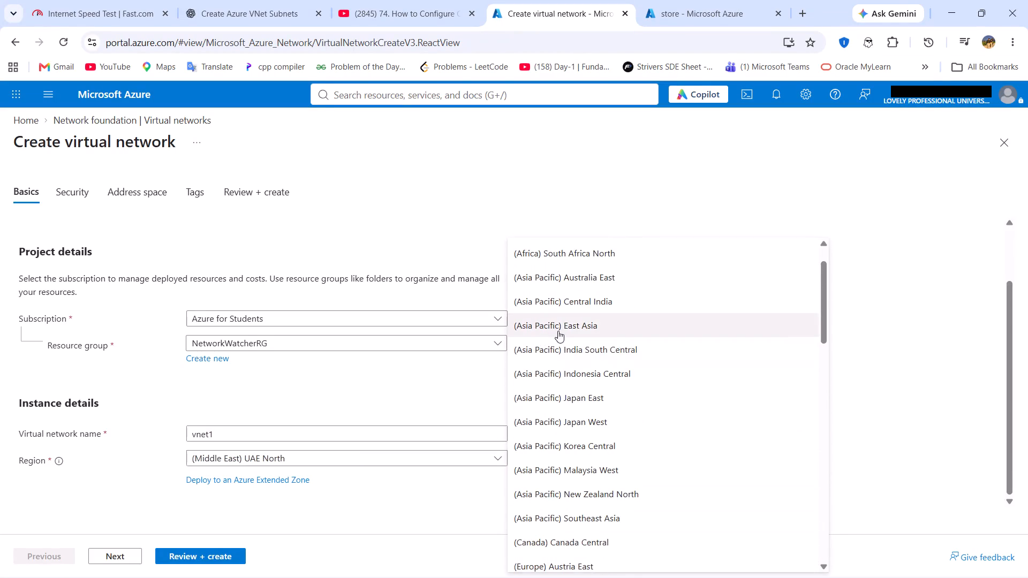
pyautogui.click(557, 327)
pyautogui.scroll(-1, 320, 483)
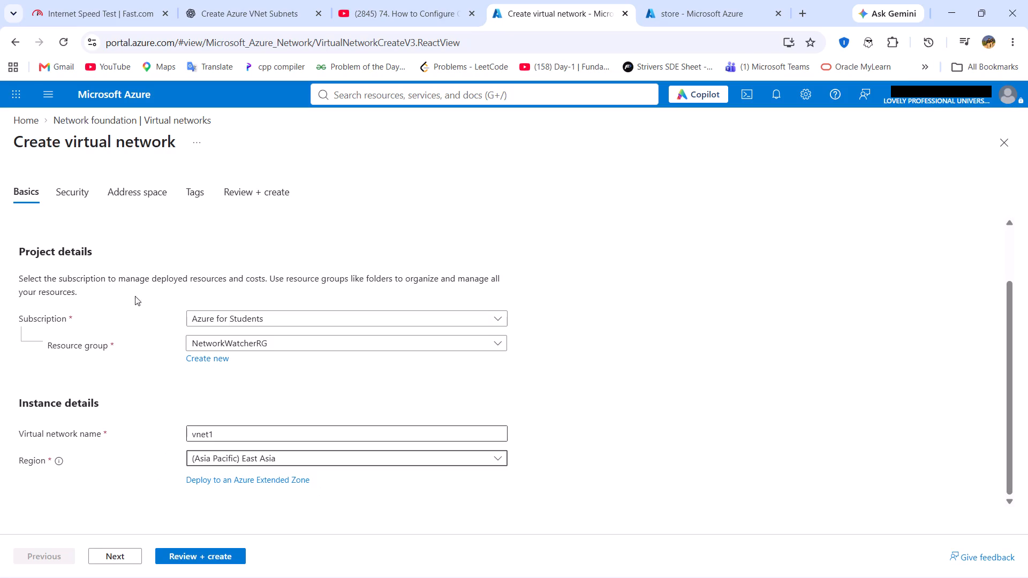
# Check the new network's Security settings, and its Address space settings down to the default subnet.
pyautogui.click(81, 193)
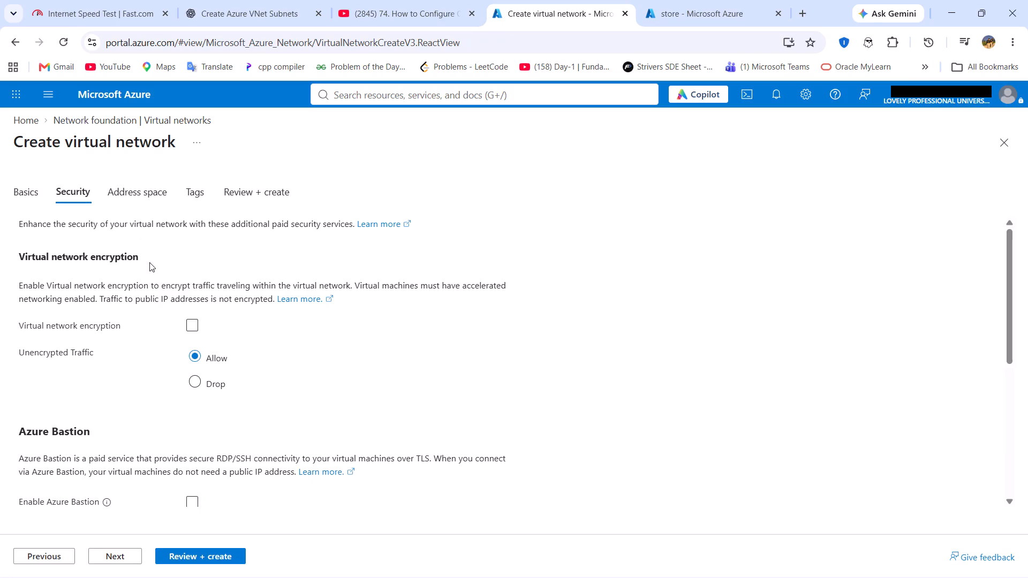
pyautogui.click(139, 191)
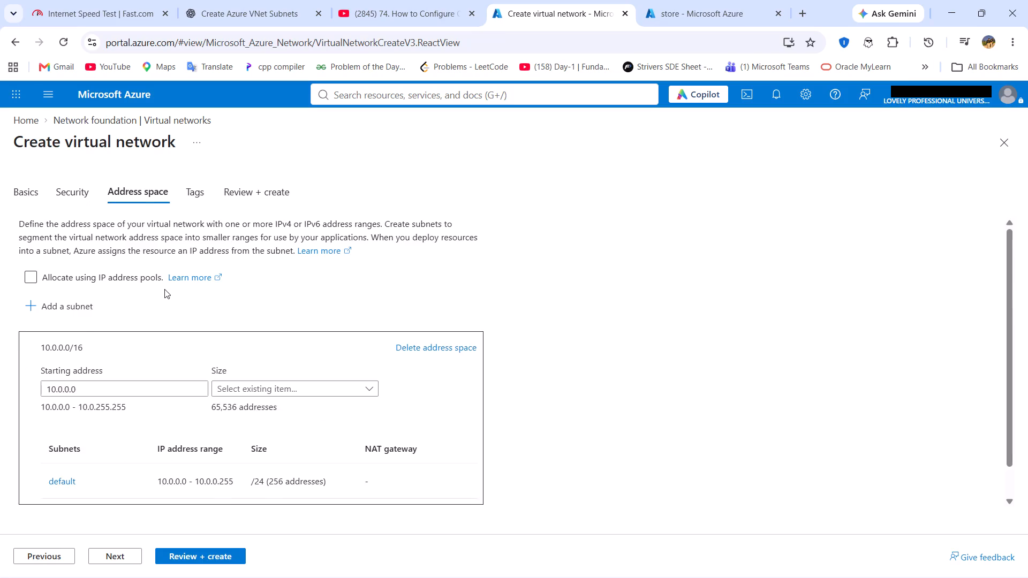
pyautogui.scroll(-1, 138, 402)
pyautogui.scroll(-1, 238, 423)
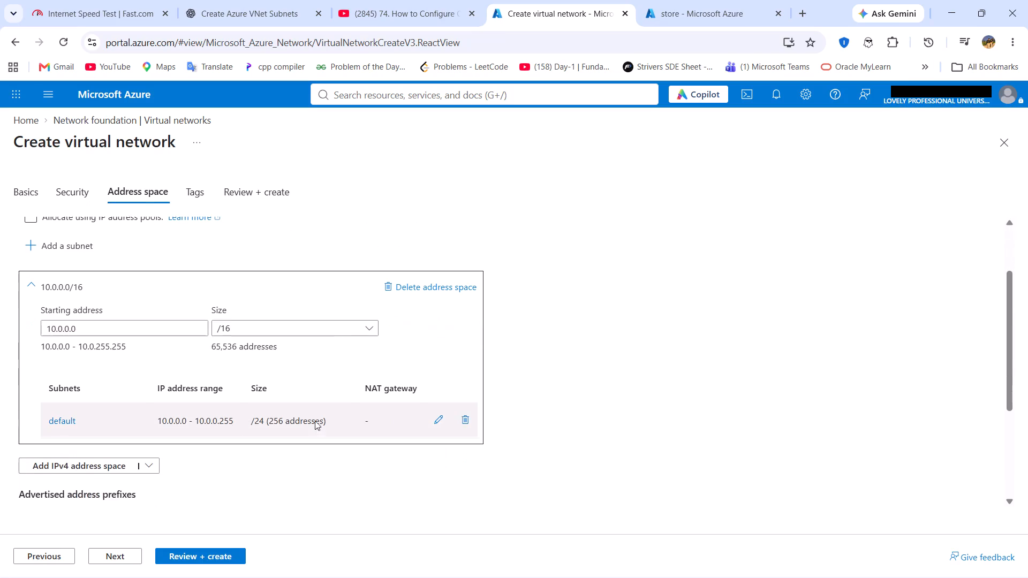
# Delete the default subnet from the new virtual network's 10.0.0.0/16 address space.
pyautogui.click(465, 416)
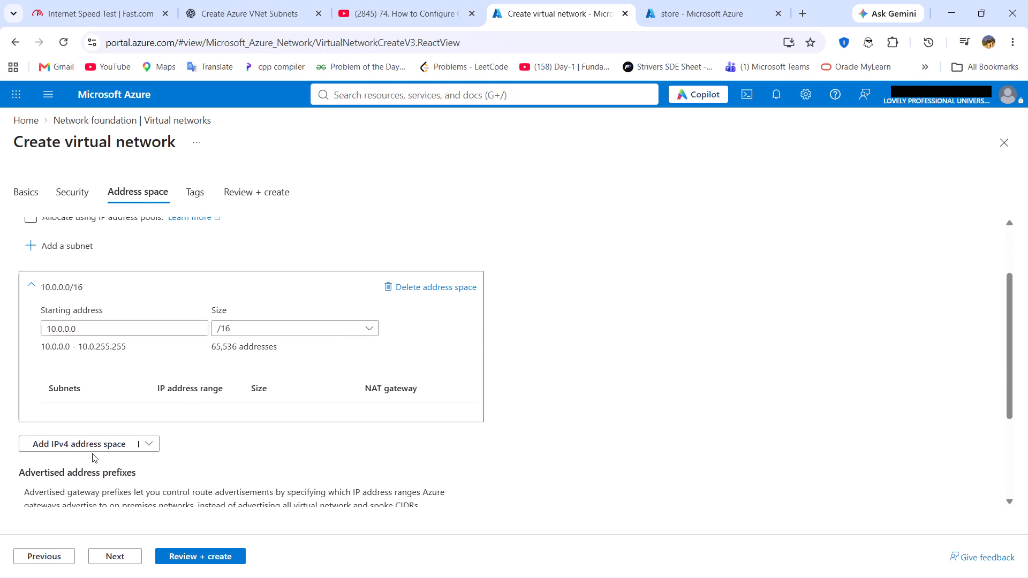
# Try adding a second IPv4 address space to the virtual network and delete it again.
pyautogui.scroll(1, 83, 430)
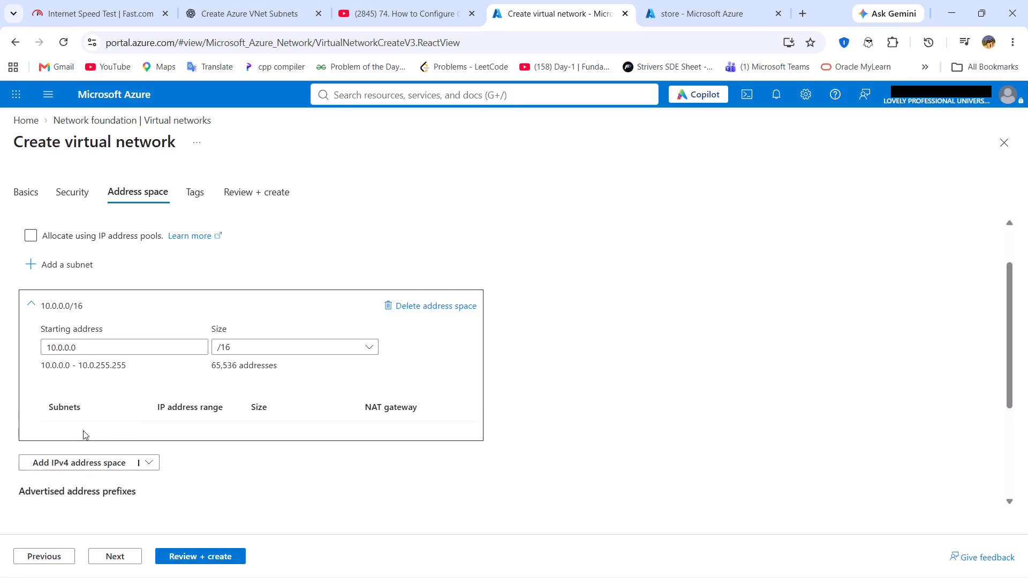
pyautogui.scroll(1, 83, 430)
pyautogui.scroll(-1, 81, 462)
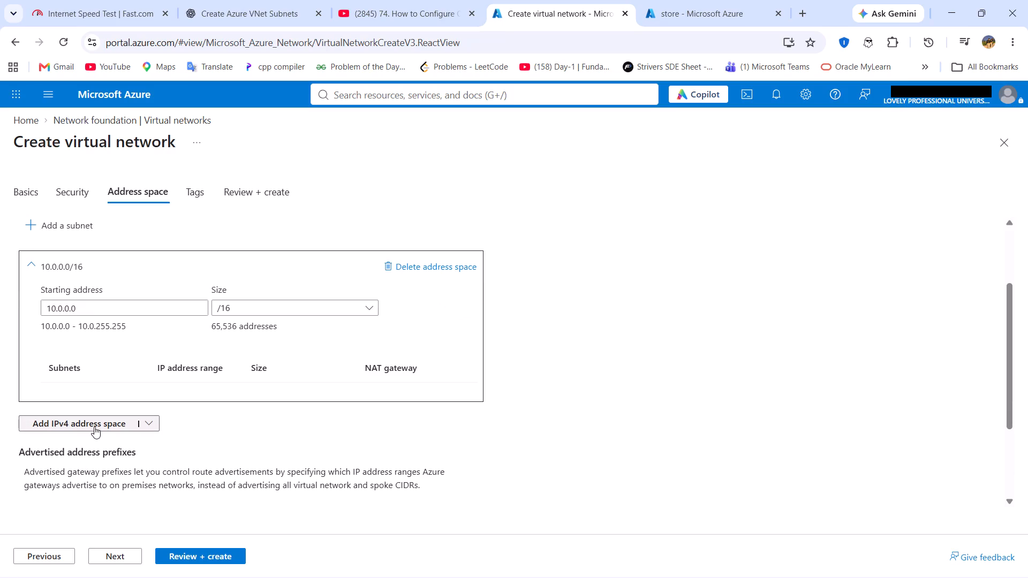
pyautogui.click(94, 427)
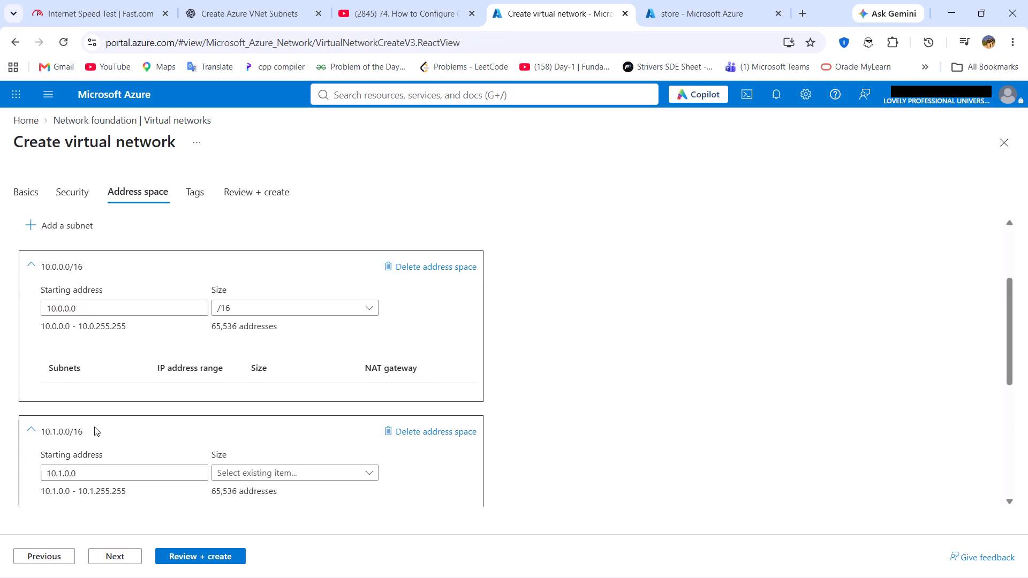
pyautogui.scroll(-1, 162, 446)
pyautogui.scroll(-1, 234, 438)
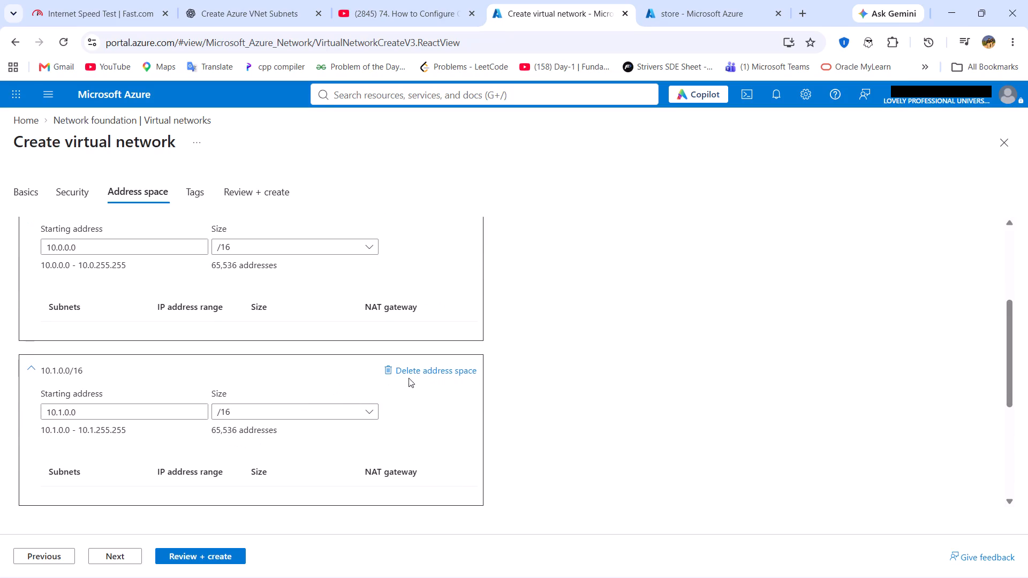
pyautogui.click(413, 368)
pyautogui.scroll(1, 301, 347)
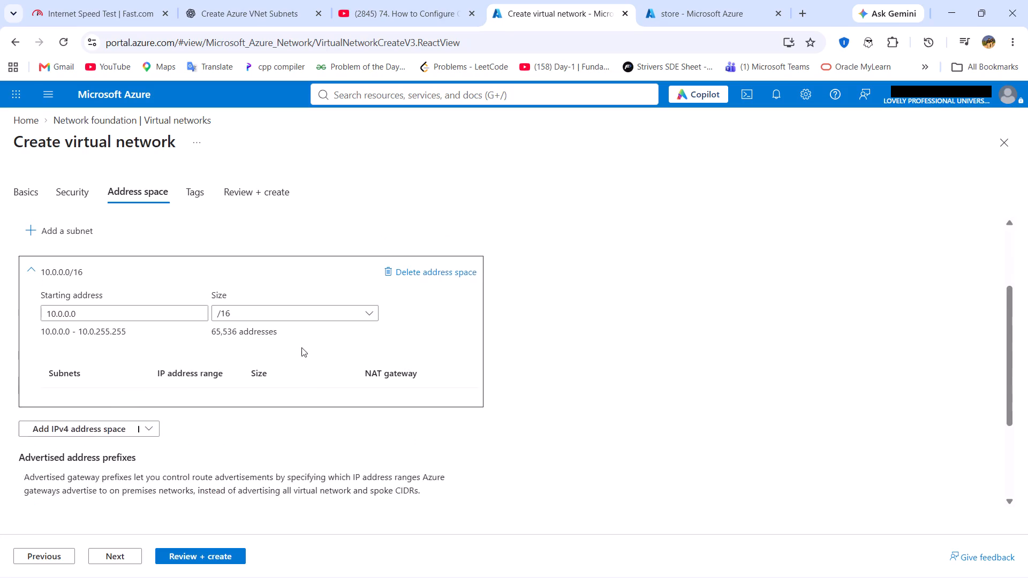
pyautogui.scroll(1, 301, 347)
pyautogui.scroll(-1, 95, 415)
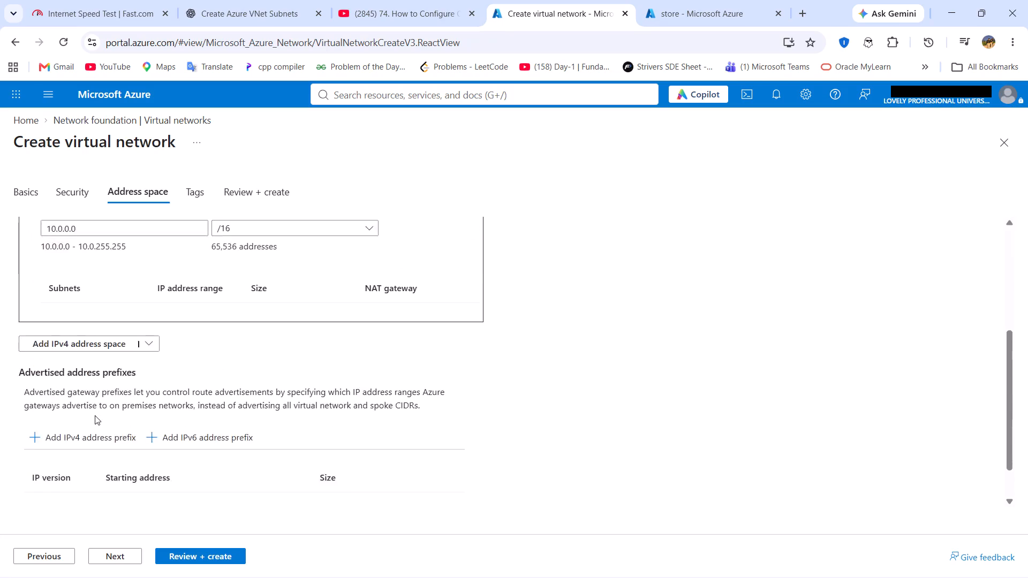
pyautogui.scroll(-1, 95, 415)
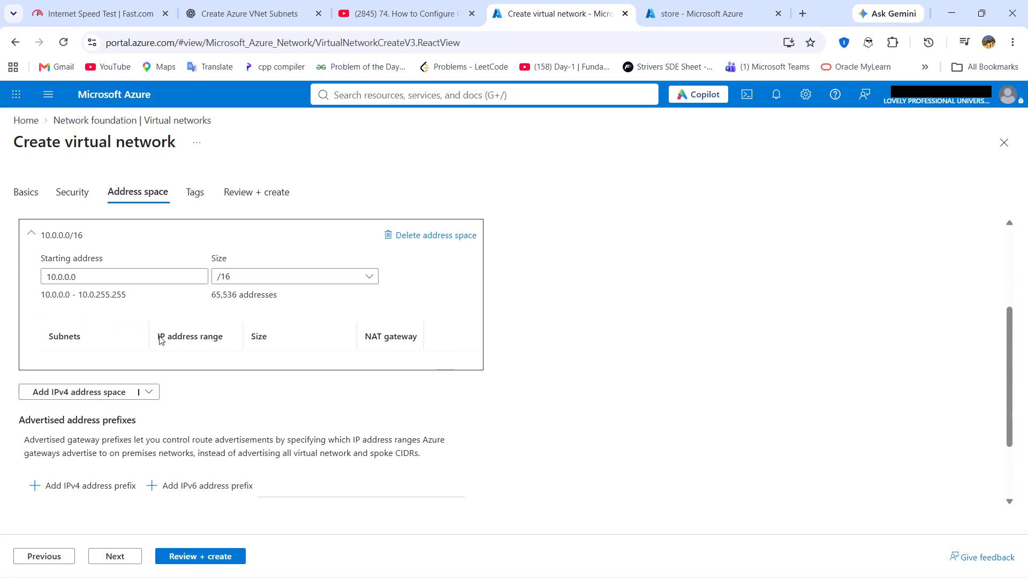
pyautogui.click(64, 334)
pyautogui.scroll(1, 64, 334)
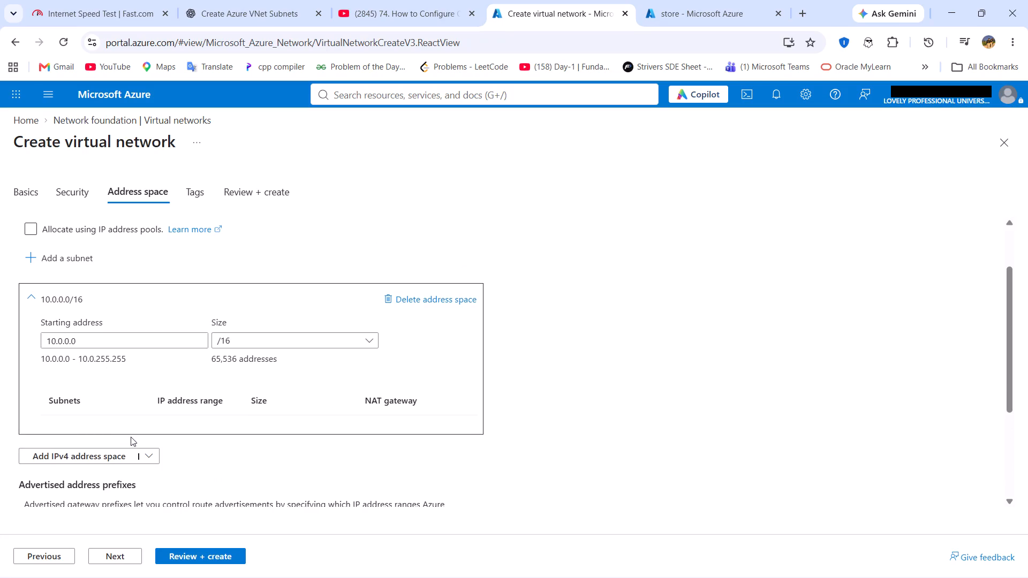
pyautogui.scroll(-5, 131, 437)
# Add a subnet named vnet1 to the 10.0.0.0/16 address space, starting at 10.0.0.0 with size /24.
pyautogui.scroll(2, 131, 437)
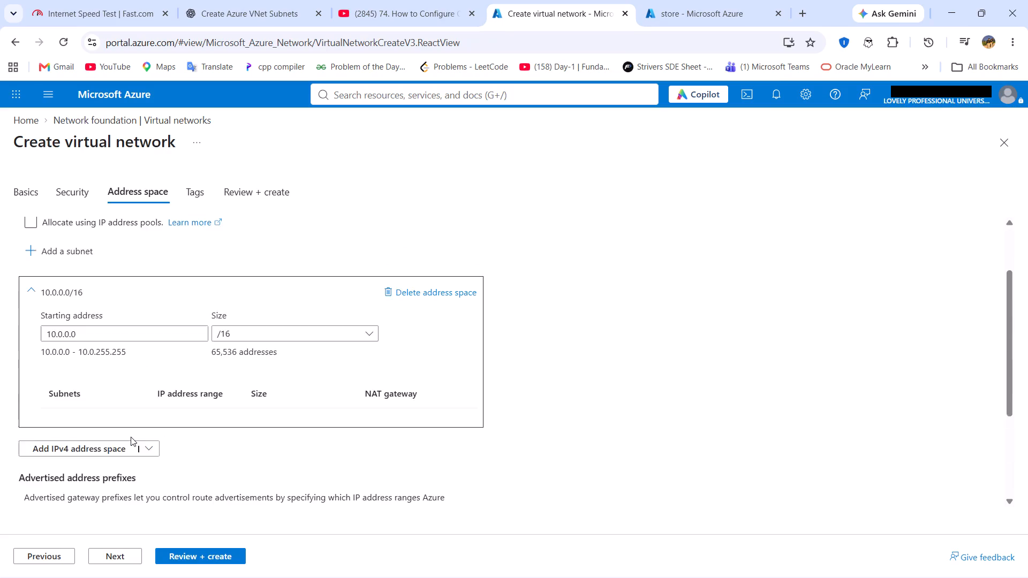
pyautogui.scroll(1, 131, 437)
pyautogui.click(70, 337)
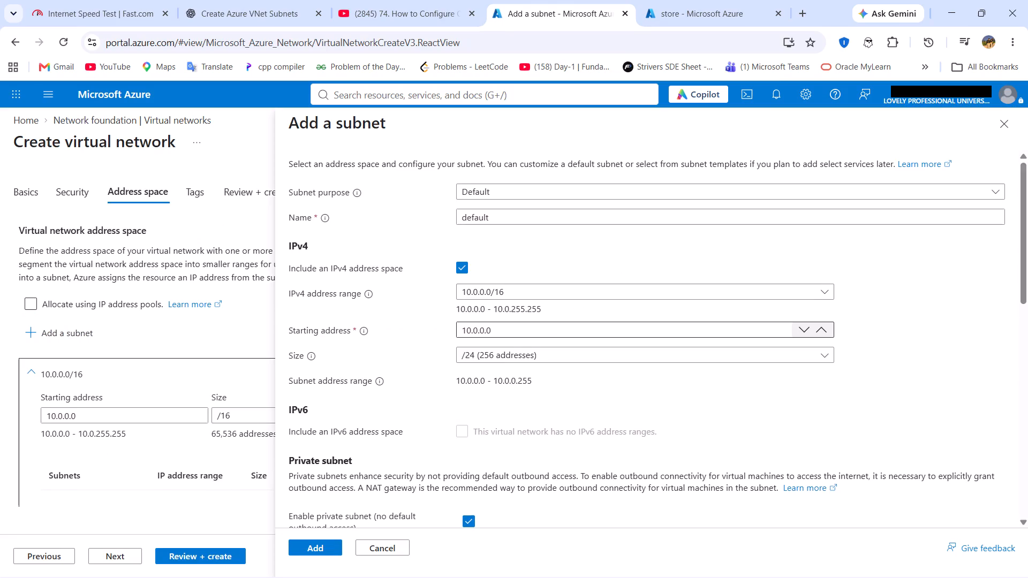
pyautogui.click(520, 217)
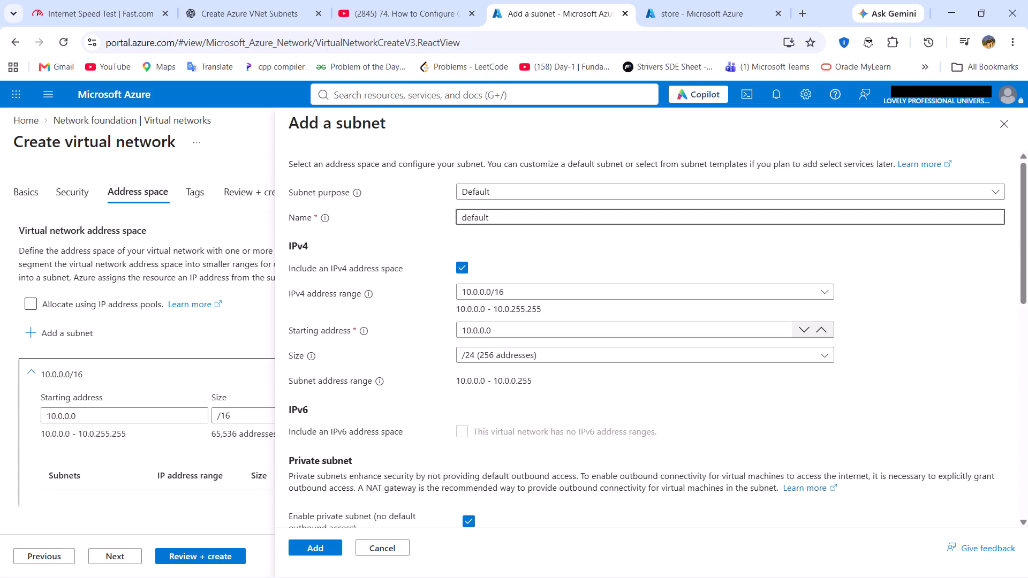
pyautogui.moveTo(520, 218); pyautogui.dragTo(451, 198)
pyautogui.press('BackSpace')
pyautogui.write('vnetr')
pyautogui.press('BackSpace')
pyautogui.press('1')
pyautogui.scroll(-1, 604, 374)
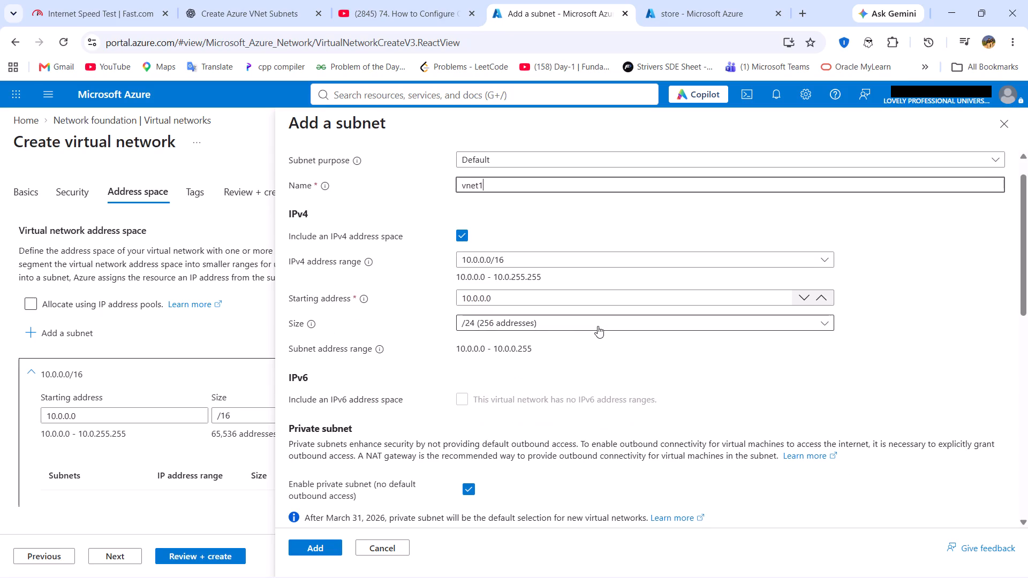
pyautogui.click(582, 319)
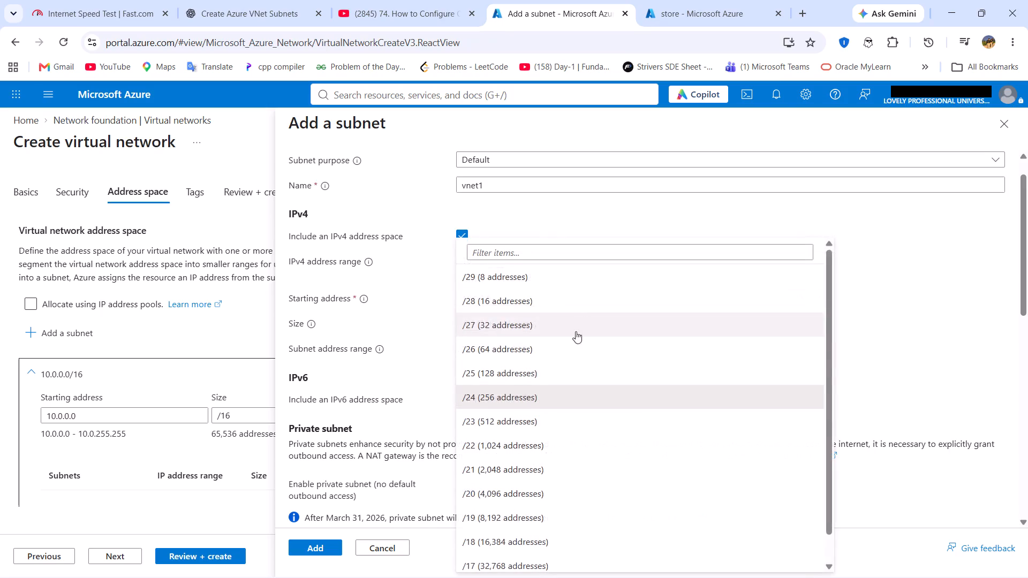
pyautogui.click(439, 381)
pyautogui.scroll(-1, 522, 328)
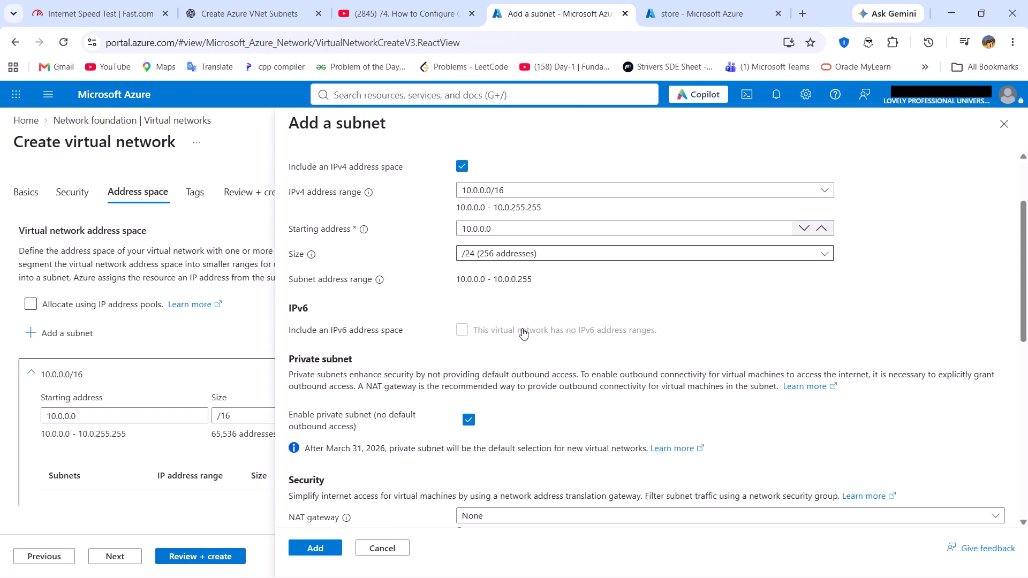
pyautogui.scroll(-3, 466, 482)
pyautogui.scroll(-2, 356, 477)
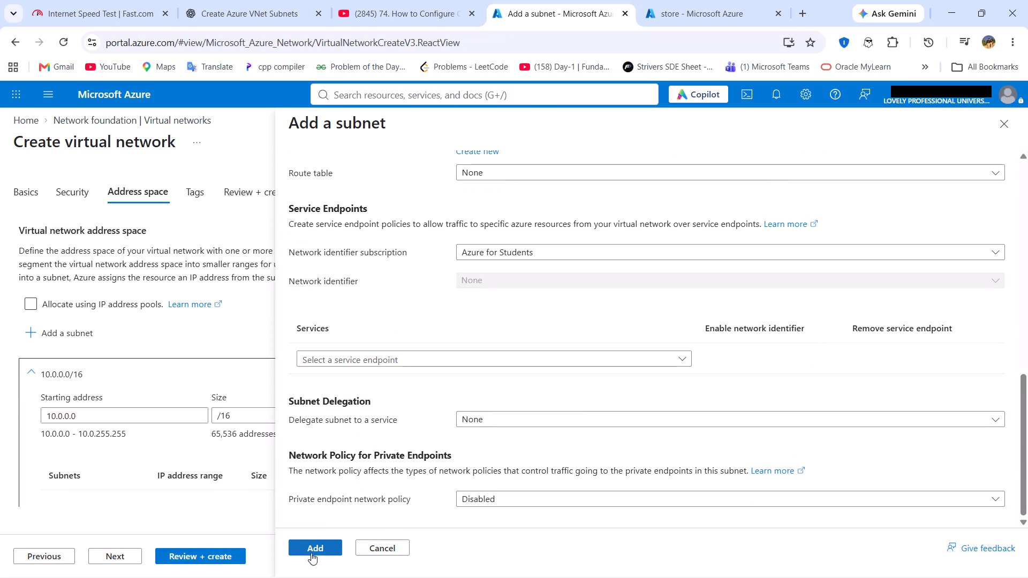
pyautogui.click(315, 545)
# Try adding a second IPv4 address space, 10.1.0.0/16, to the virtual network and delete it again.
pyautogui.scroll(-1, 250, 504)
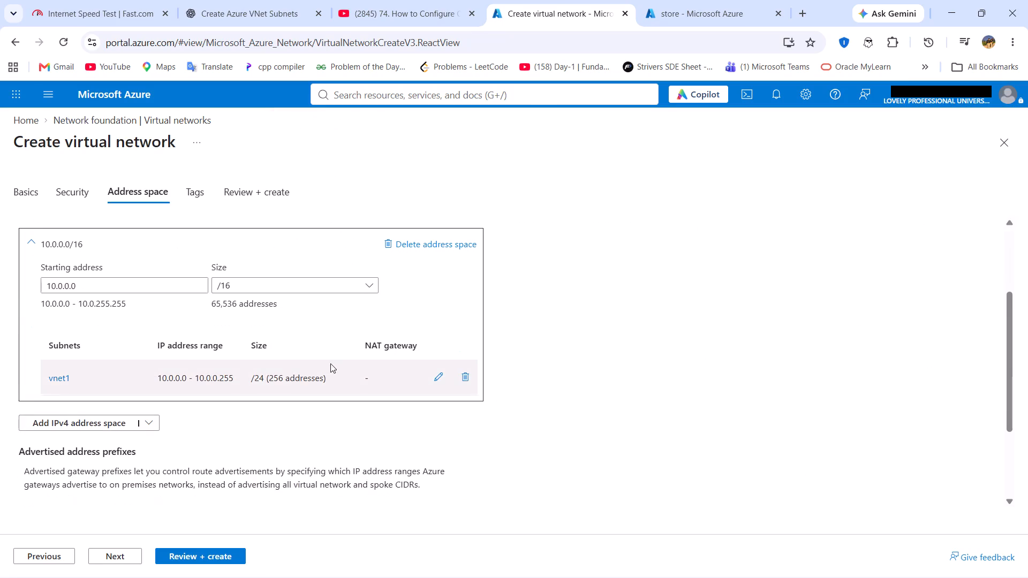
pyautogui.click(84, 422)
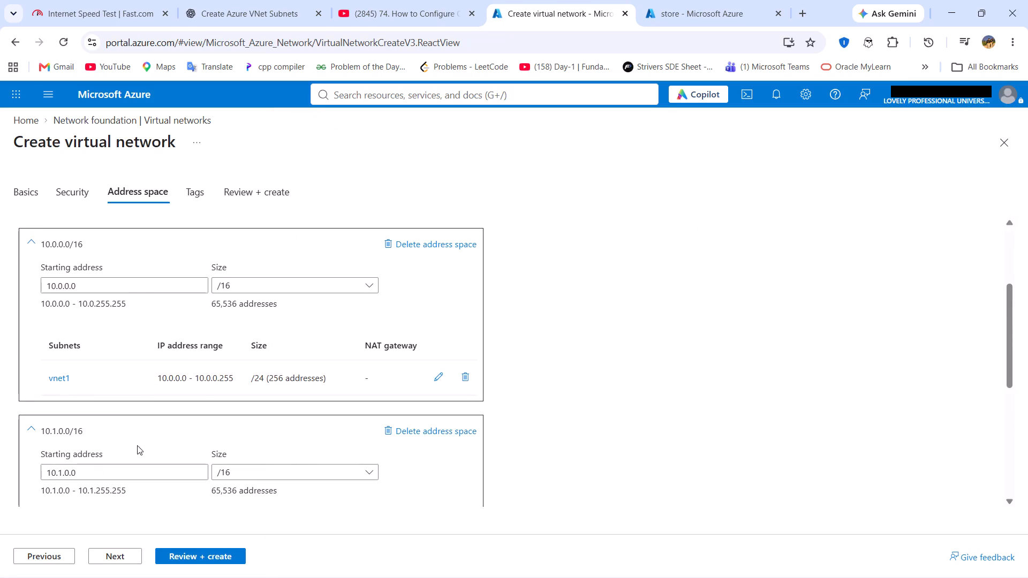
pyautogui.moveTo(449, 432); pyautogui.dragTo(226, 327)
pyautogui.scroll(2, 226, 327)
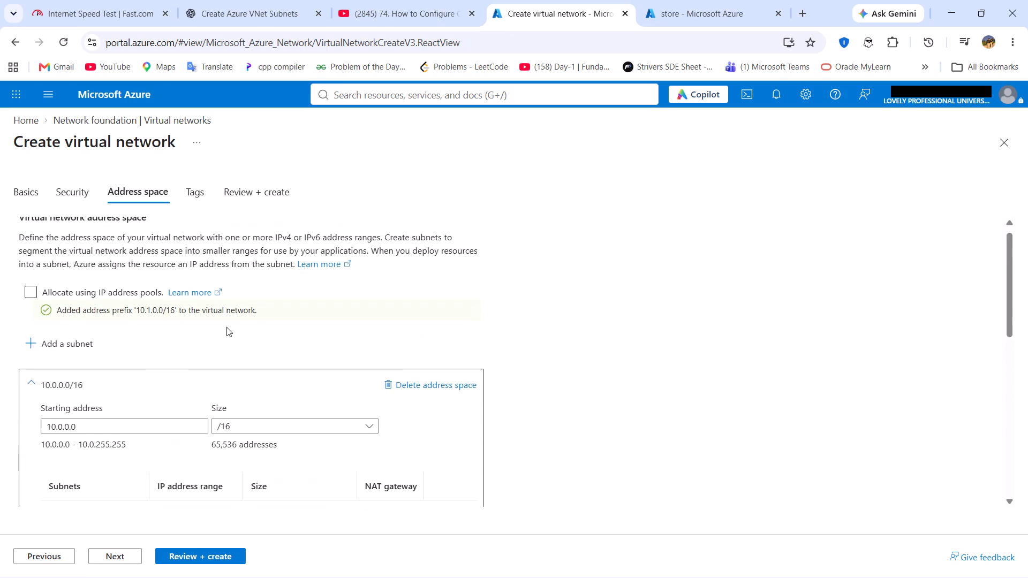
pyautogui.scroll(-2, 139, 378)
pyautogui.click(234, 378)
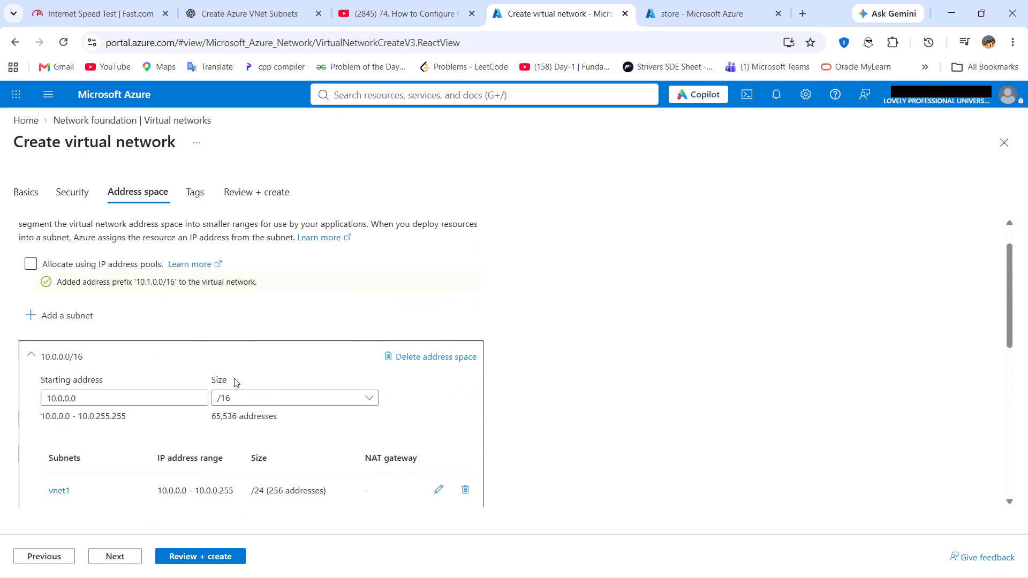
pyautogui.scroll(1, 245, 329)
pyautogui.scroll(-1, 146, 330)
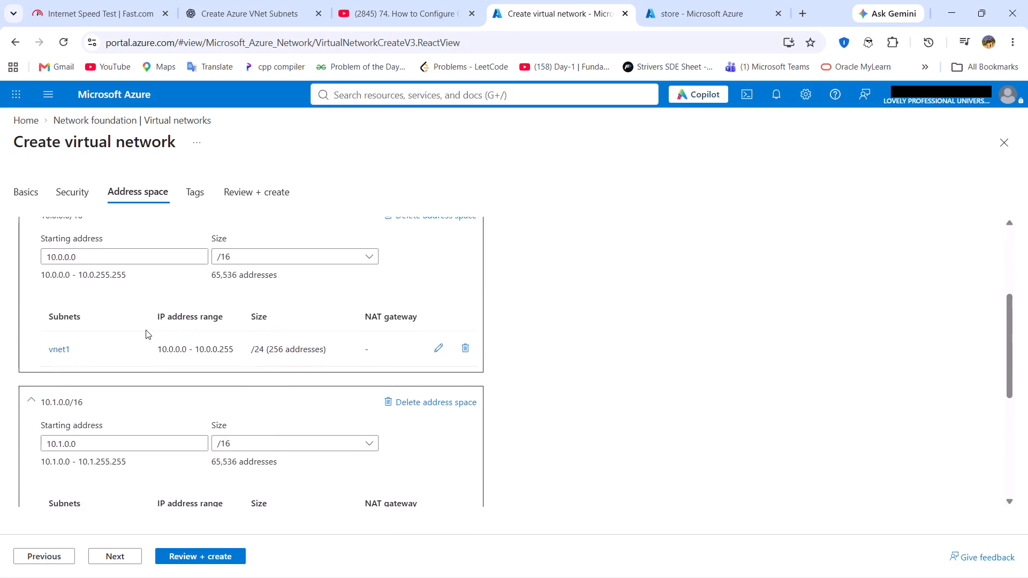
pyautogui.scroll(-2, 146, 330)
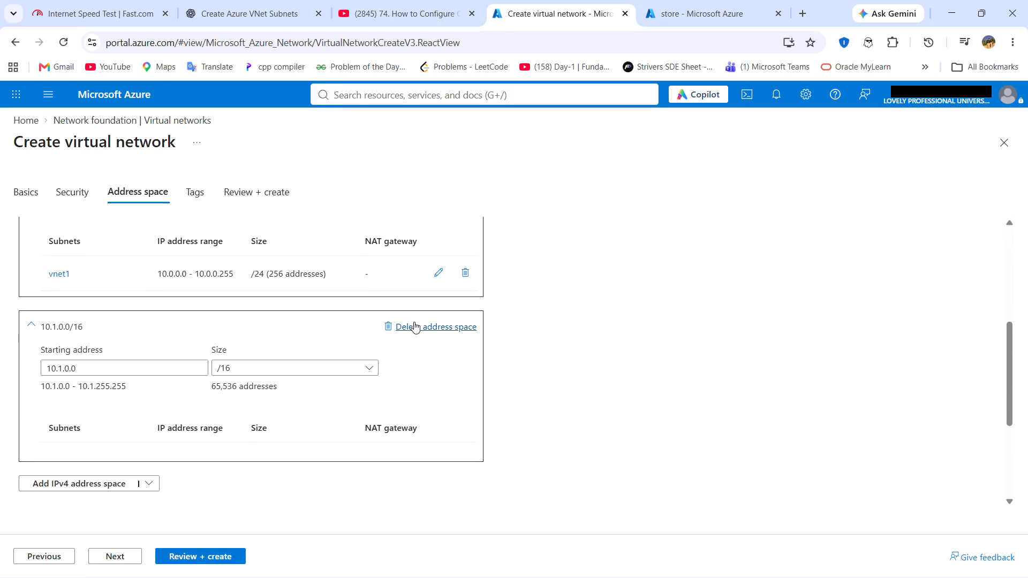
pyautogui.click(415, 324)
# Add a second /24 subnet starting at 10.0.1.0, keeping the default name and settings.
pyautogui.scroll(3, 255, 356)
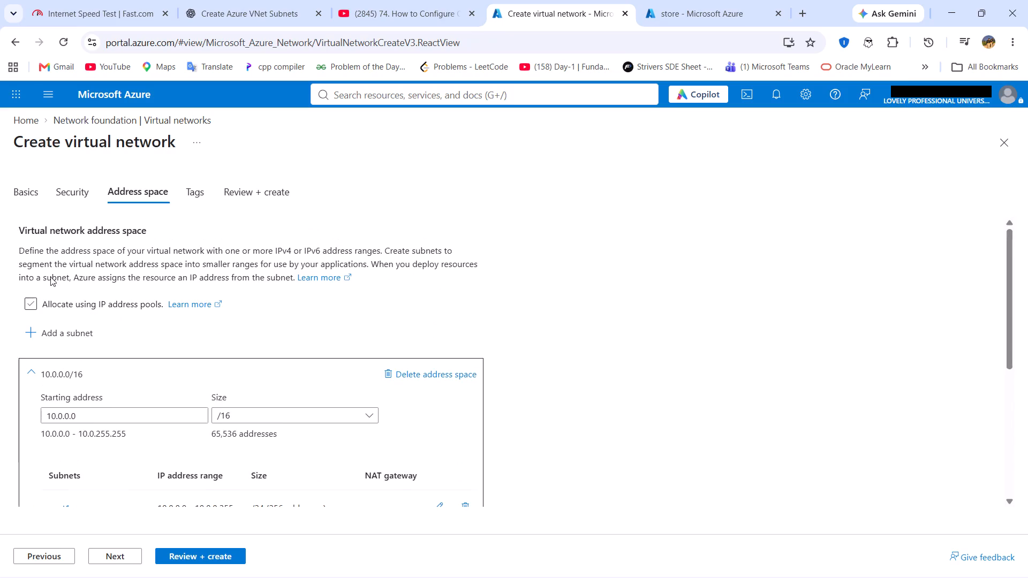
pyautogui.click(70, 324)
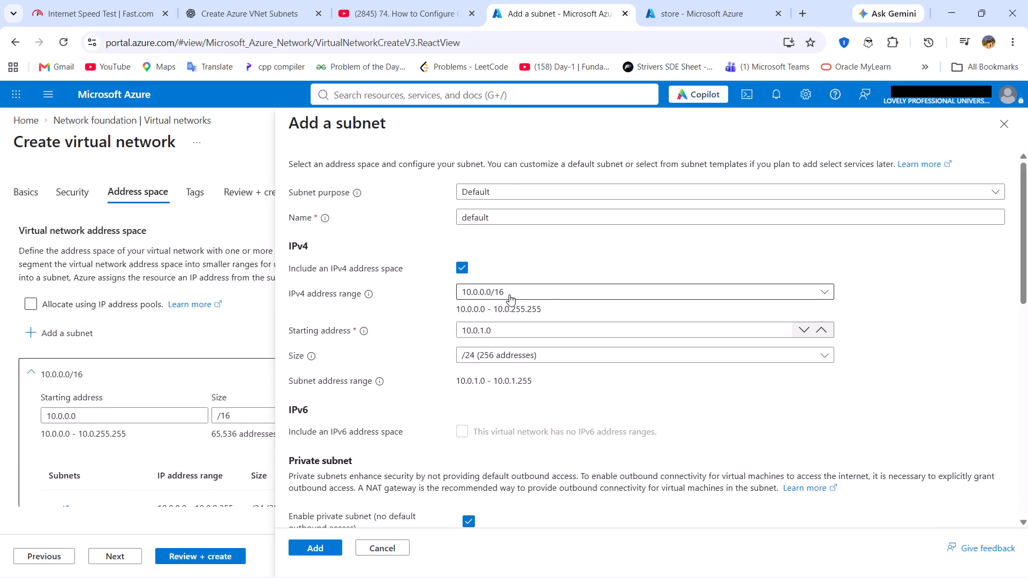
pyautogui.scroll(-3, 468, 440)
pyautogui.click(313, 543)
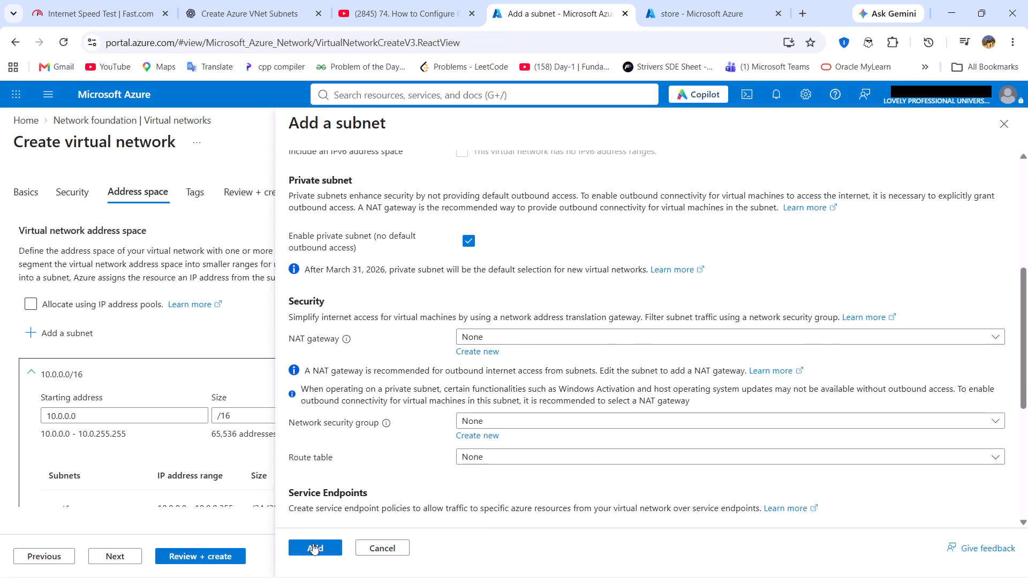
# Rename the default subnet at 10.0.1.0 as vnet11 and save it.
pyautogui.scroll(-2, 243, 390)
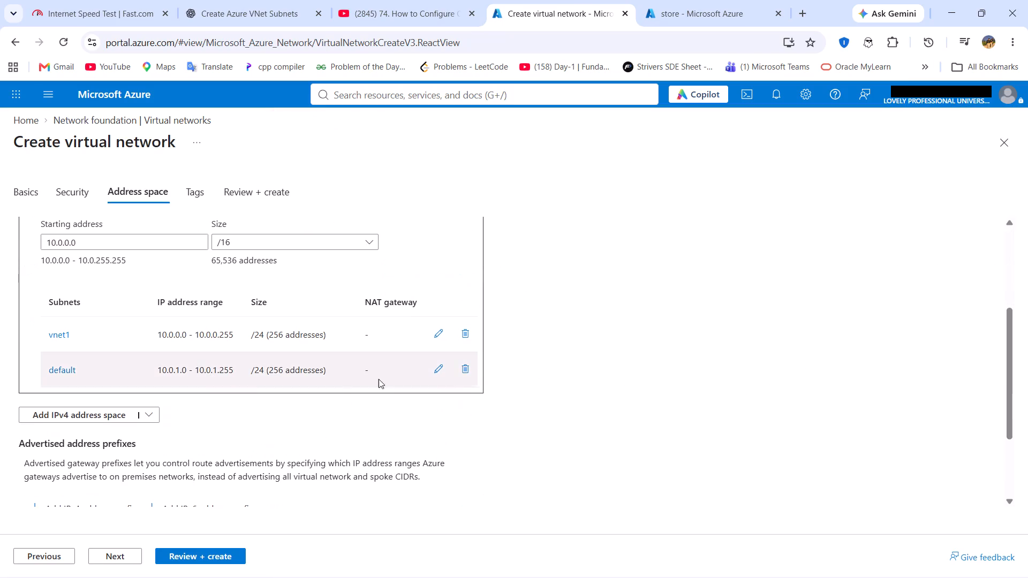
pyautogui.click(70, 373)
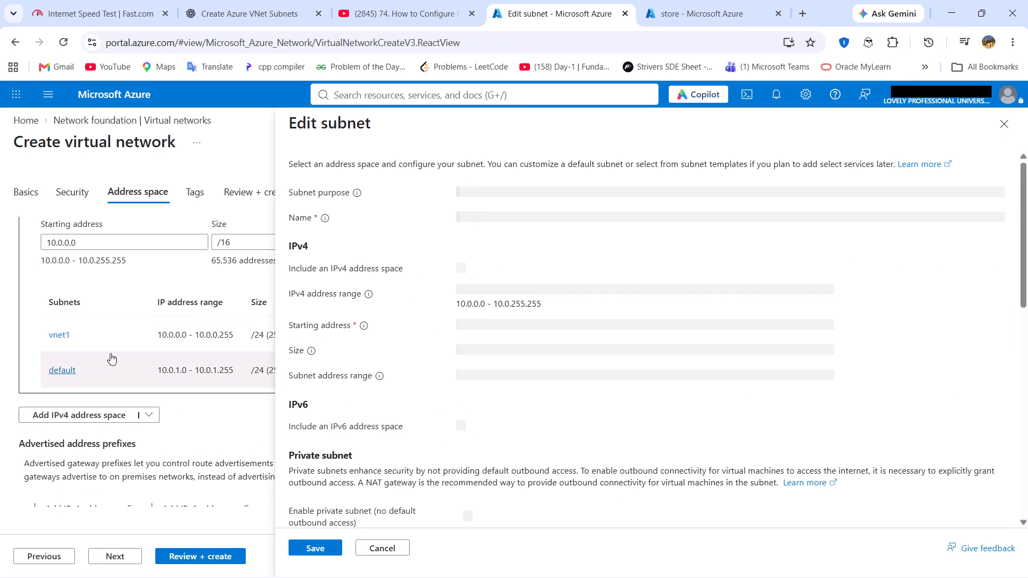
pyautogui.click(533, 215)
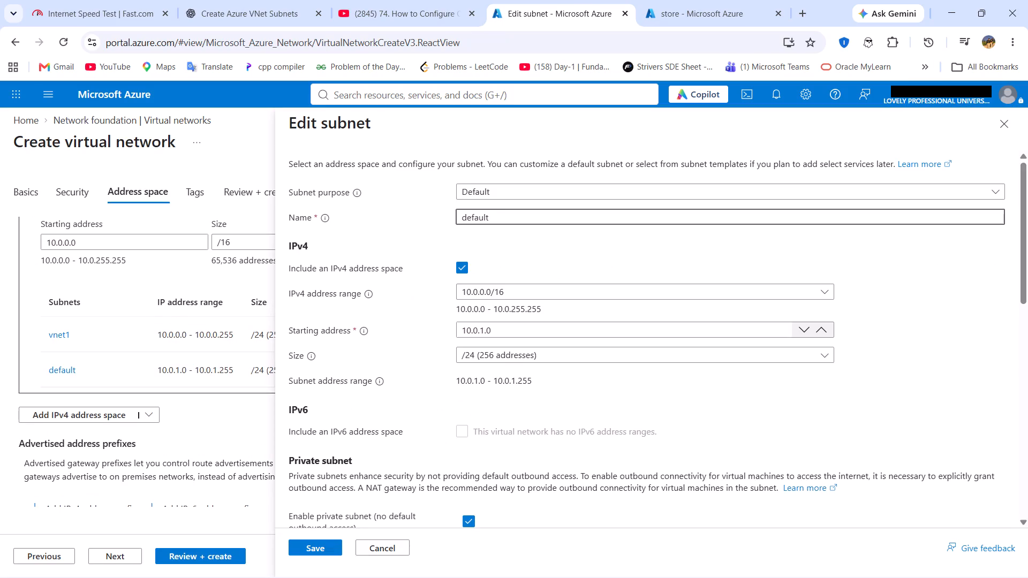
pyautogui.press('BackSpace')
pyautogui.press('BackSpace')
pyautogui.press('BackSpace')
pyautogui.press('BackSpace')
pyautogui.press('BackSpace')
pyautogui.press('BackSpace')
pyautogui.press('BackSpace')
pyautogui.press('BackSpace')
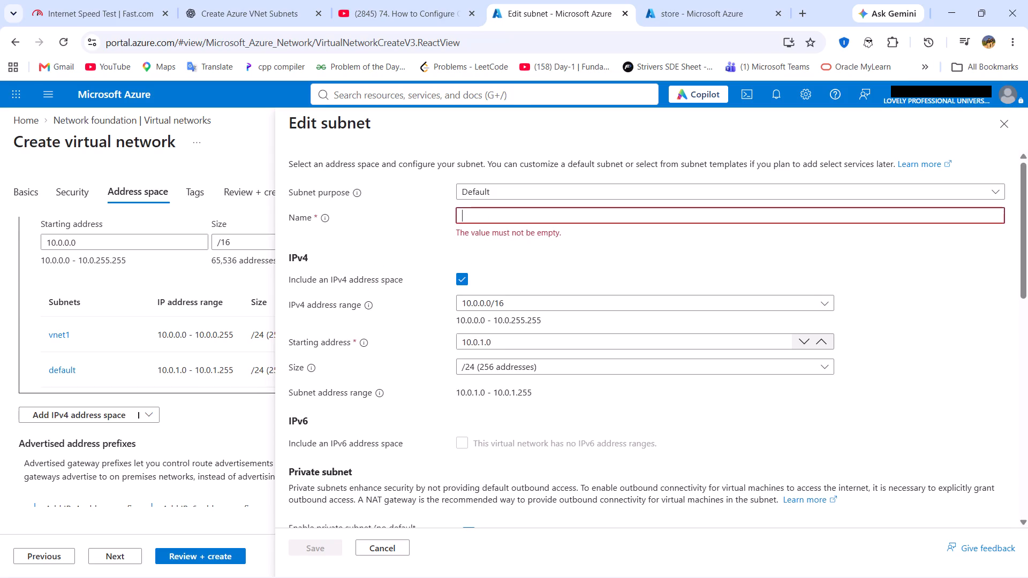
pyautogui.write('vnet1')
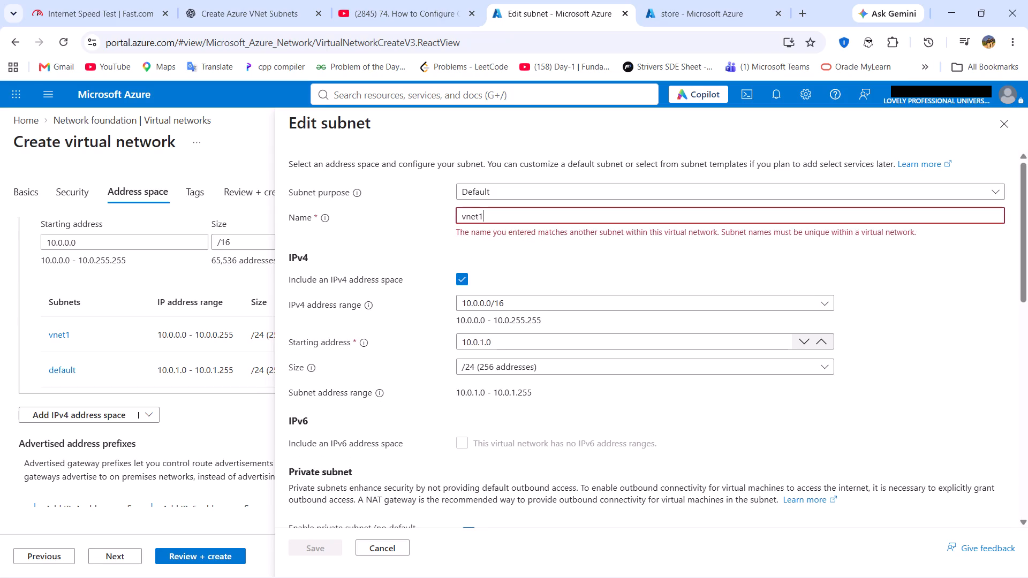
pyautogui.press('BackSpace')
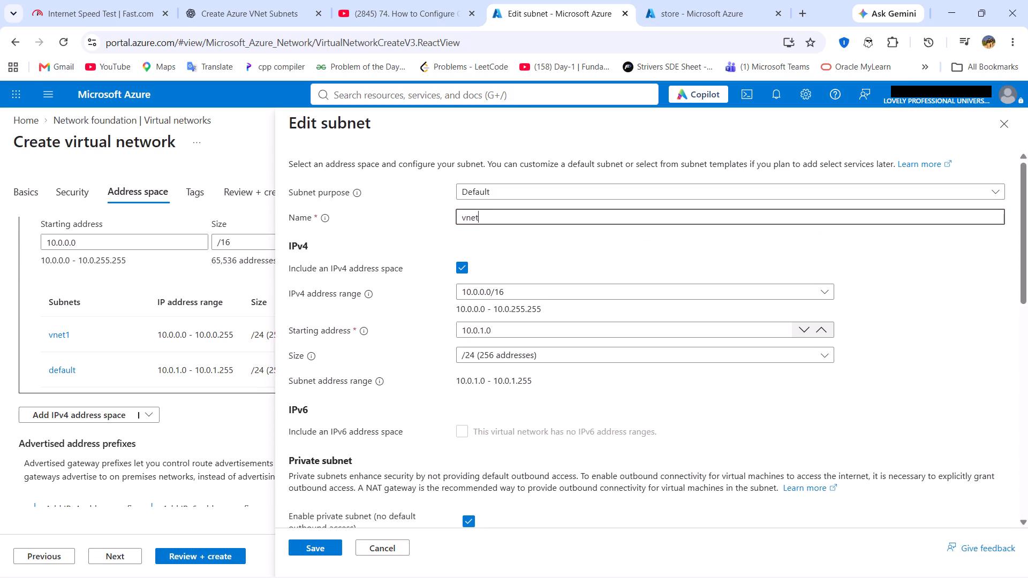
pyautogui.write('11')
pyautogui.click(319, 545)
# Review the virtual network vnet1 in resource group NetworkWatcherRG and create it.
pyautogui.scroll(-1, 286, 443)
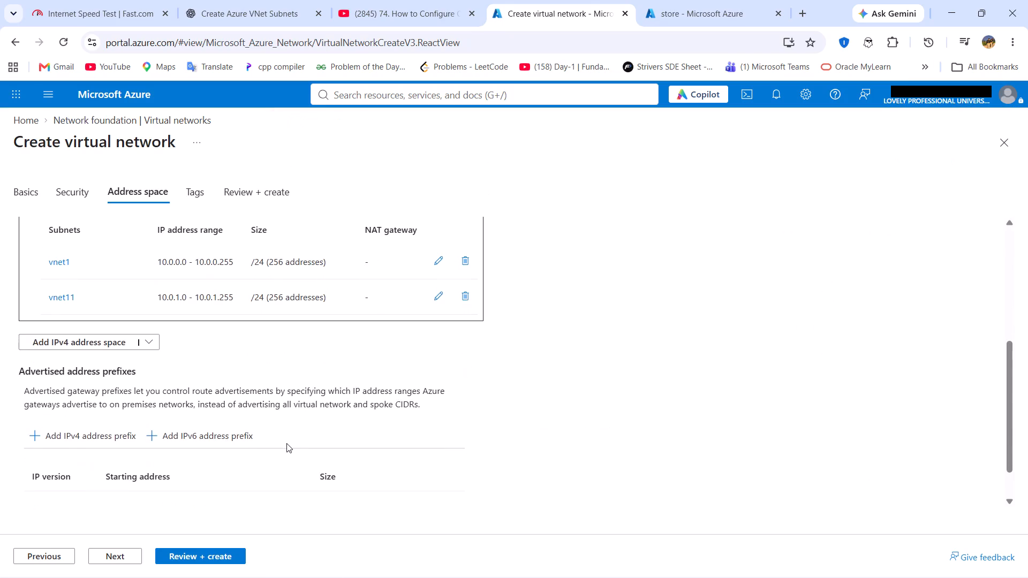
pyautogui.click(196, 555)
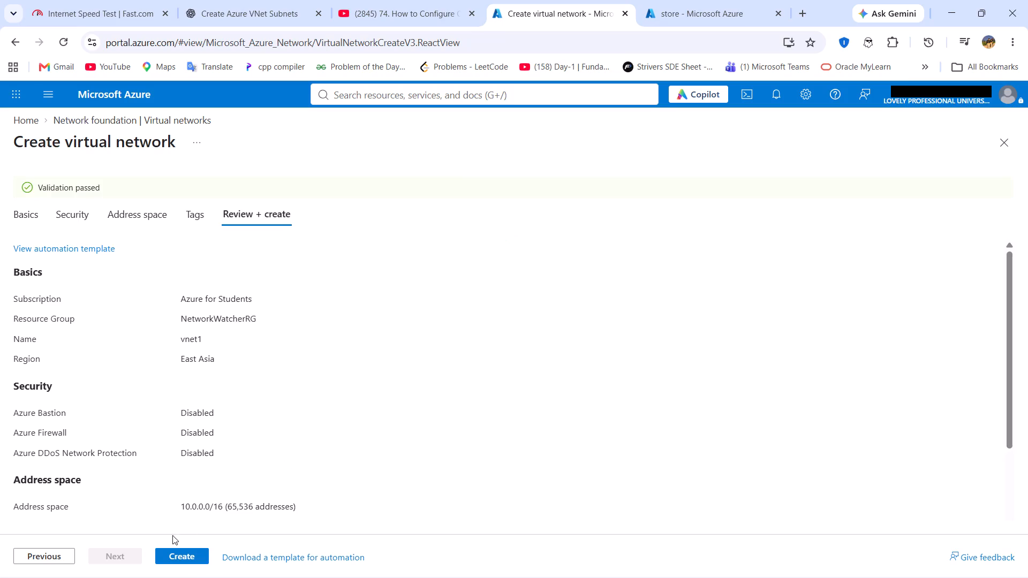
pyautogui.click(184, 554)
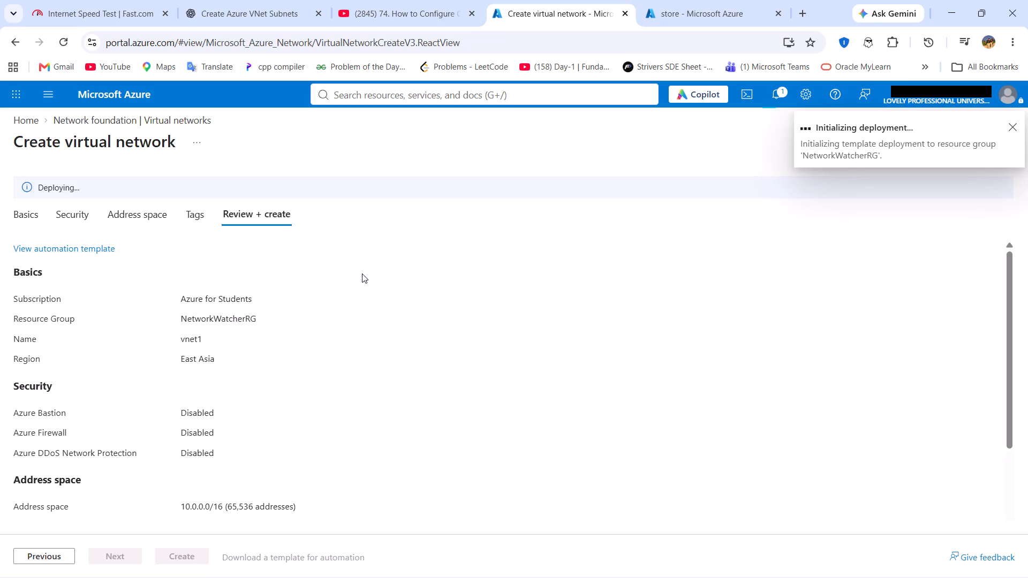
pyautogui.scroll(-2, 361, 277)
# Search the portal for virtual networks and start creating another one.
pyautogui.click(440, 95)
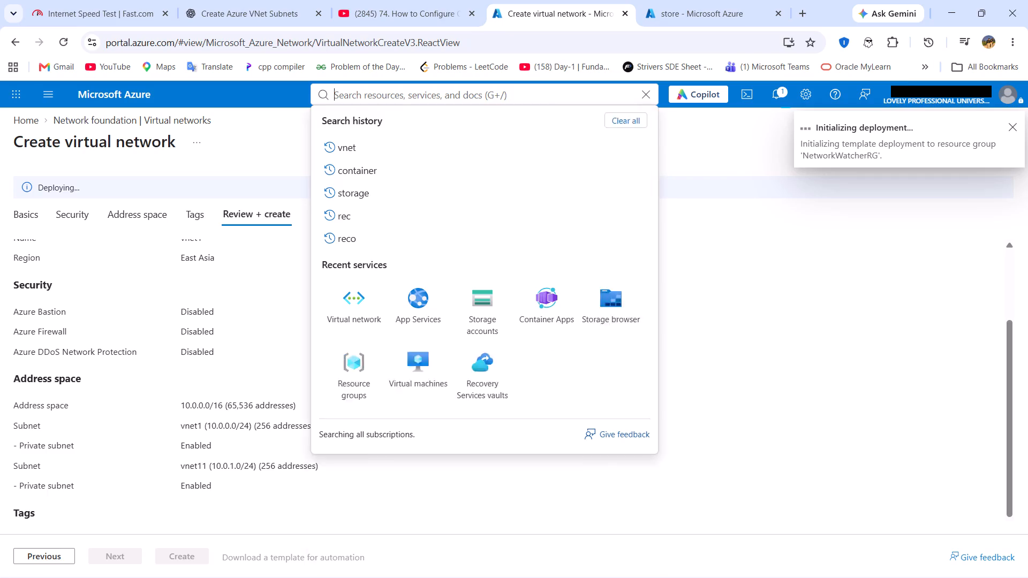
pyautogui.press('v')
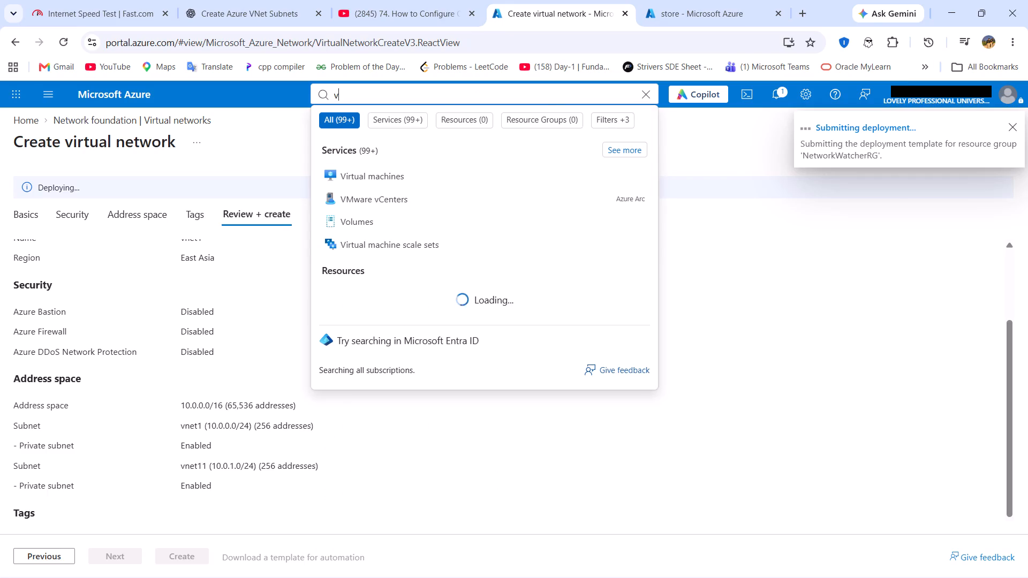
# Search the portal for vnet, open the virtual networks list and start creating a new virtual network.
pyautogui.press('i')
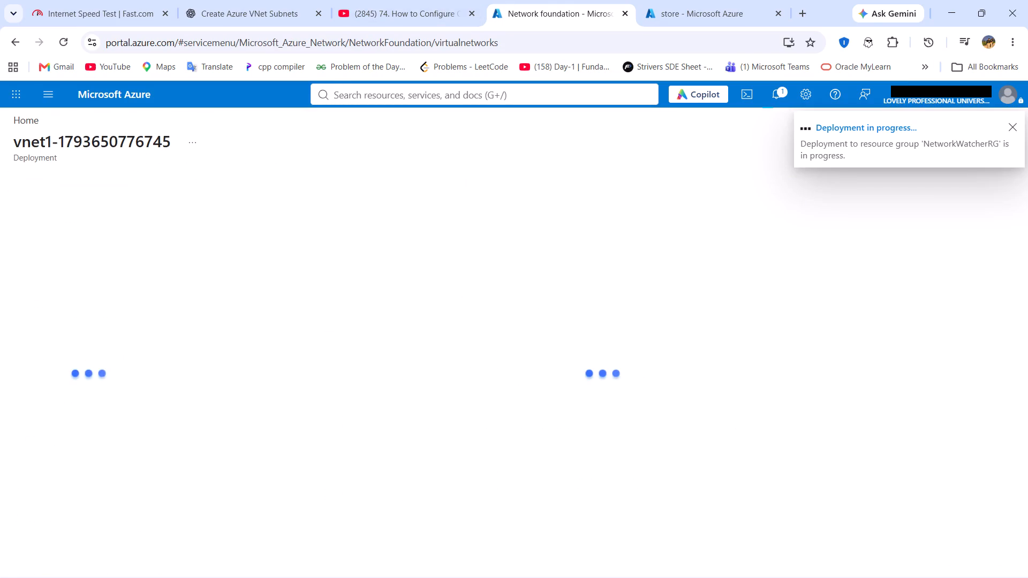
pyautogui.click(402, 100)
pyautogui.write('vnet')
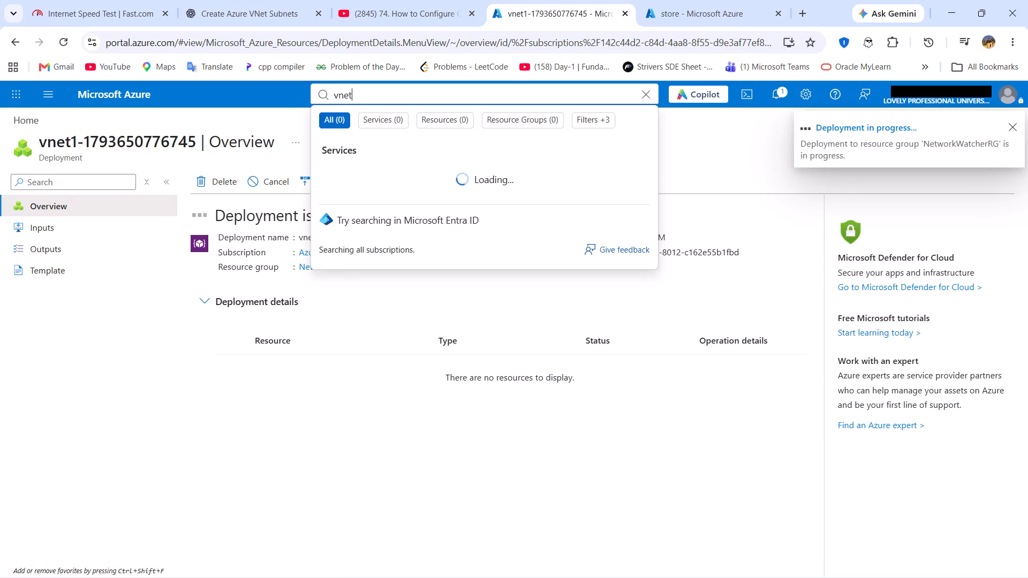
pyautogui.click(382, 174)
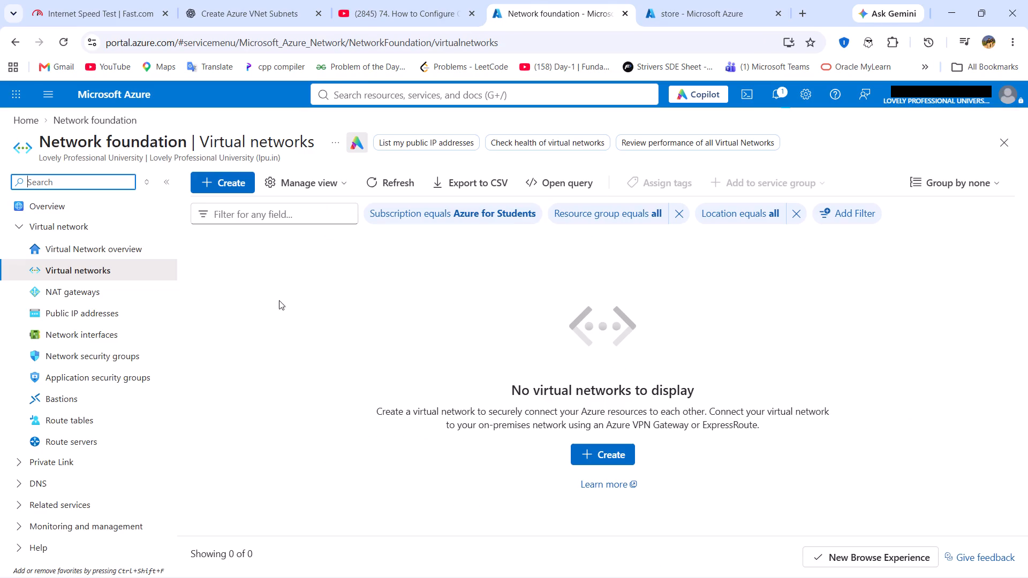
pyautogui.click(238, 191)
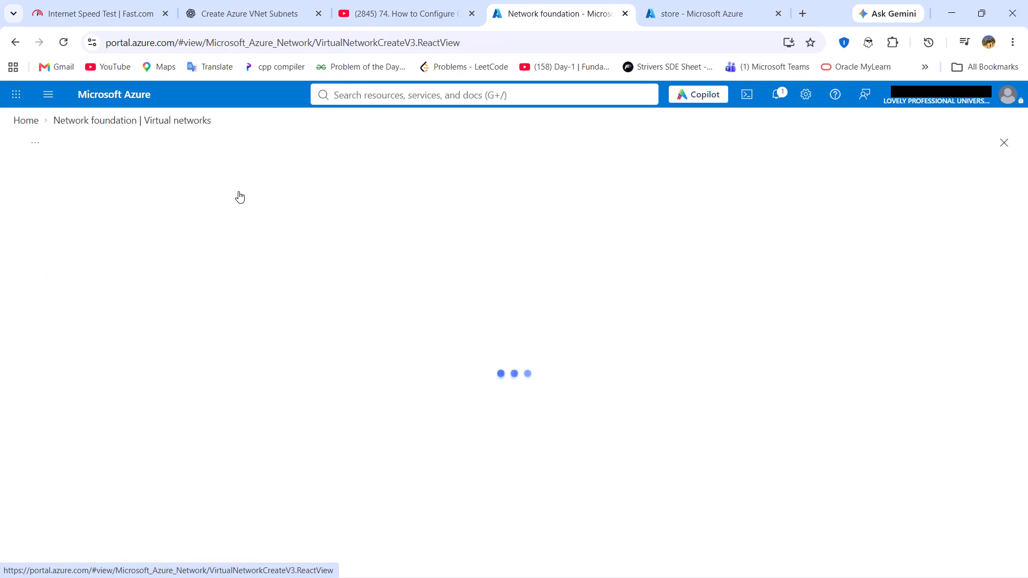
# Name the new virtual network vnet2 in the instance details.
pyautogui.scroll(-1, 308, 396)
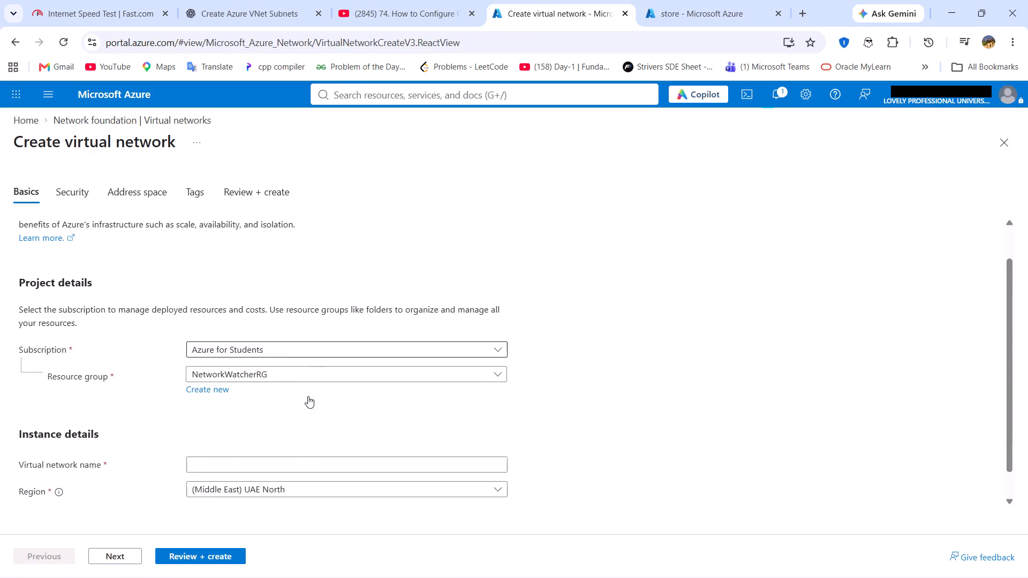
pyautogui.scroll(-1, 308, 396)
pyautogui.click(270, 466)
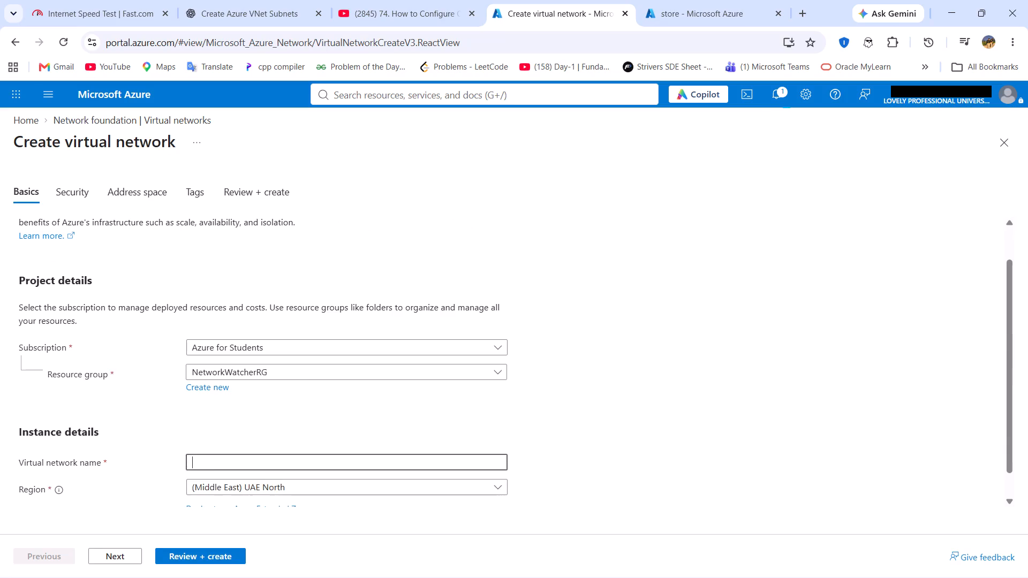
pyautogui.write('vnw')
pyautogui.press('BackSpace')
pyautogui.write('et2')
pyautogui.scroll(-1, 270, 466)
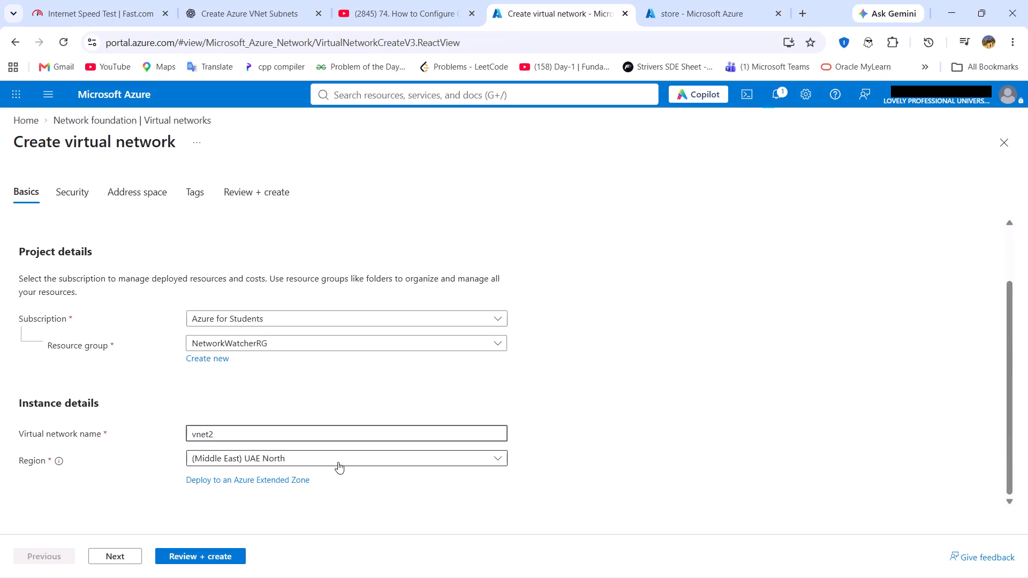
pyautogui.scroll(-1, 326, 460)
pyautogui.scroll(-1, 215, 519)
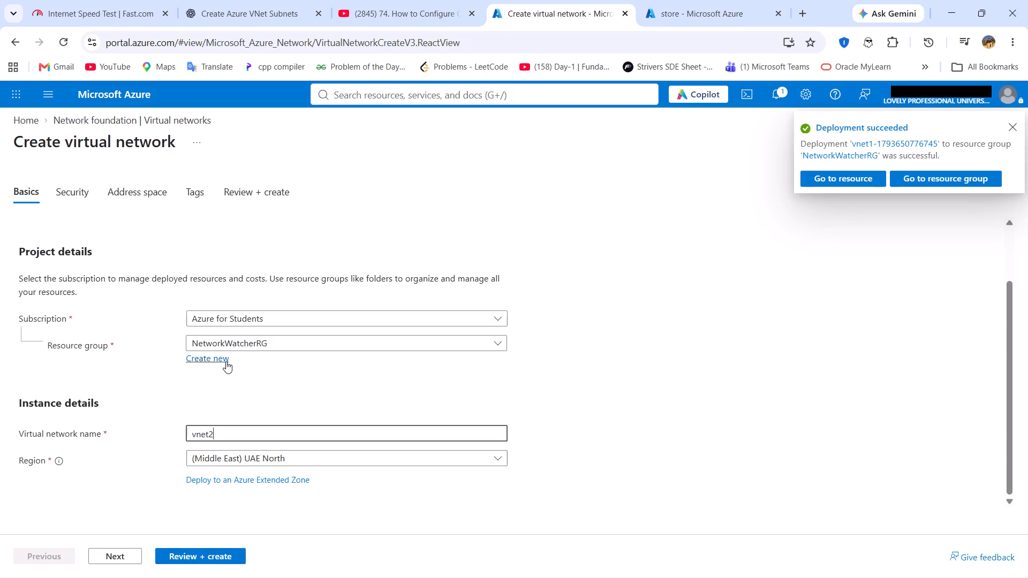
# Open the address space settings of the new virtual network vnet2.
pyautogui.click(109, 191)
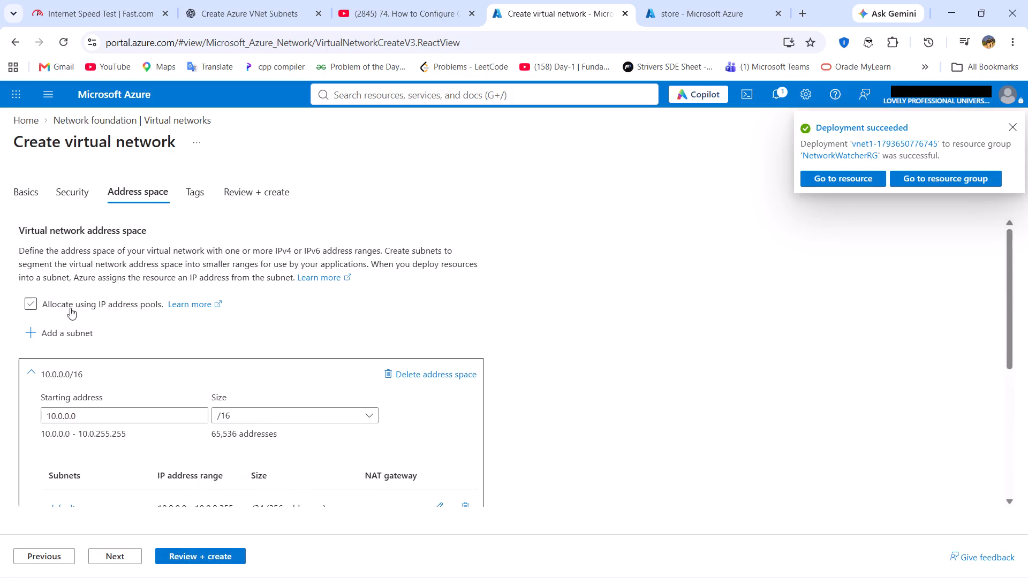
# Delete the default subnet from the second virtual network's 10.0.0.0/16 address space.
pyautogui.scroll(-1, 62, 309)
pyautogui.scroll(-1, 156, 433)
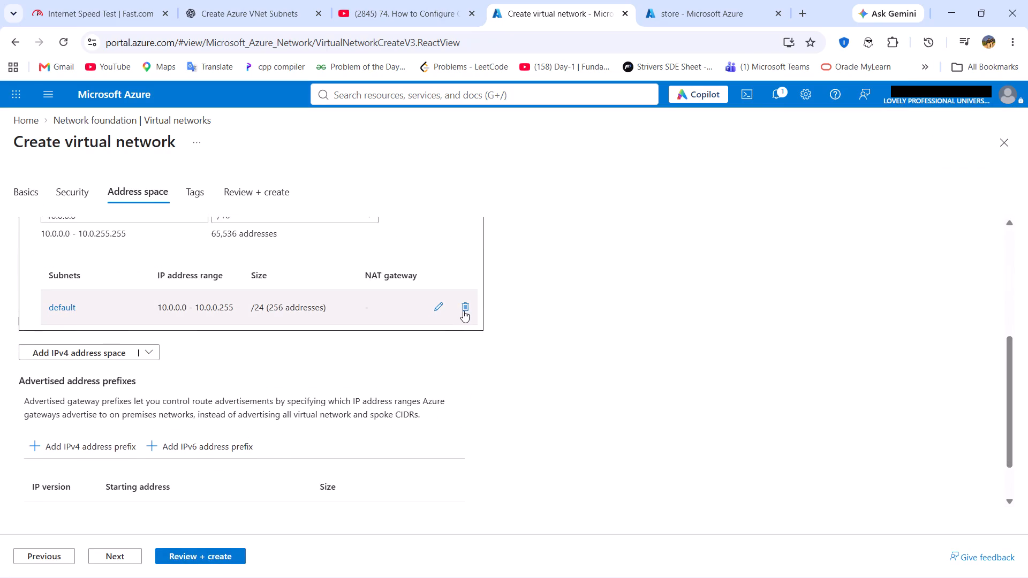
pyautogui.click(463, 310)
pyautogui.scroll(3, 237, 260)
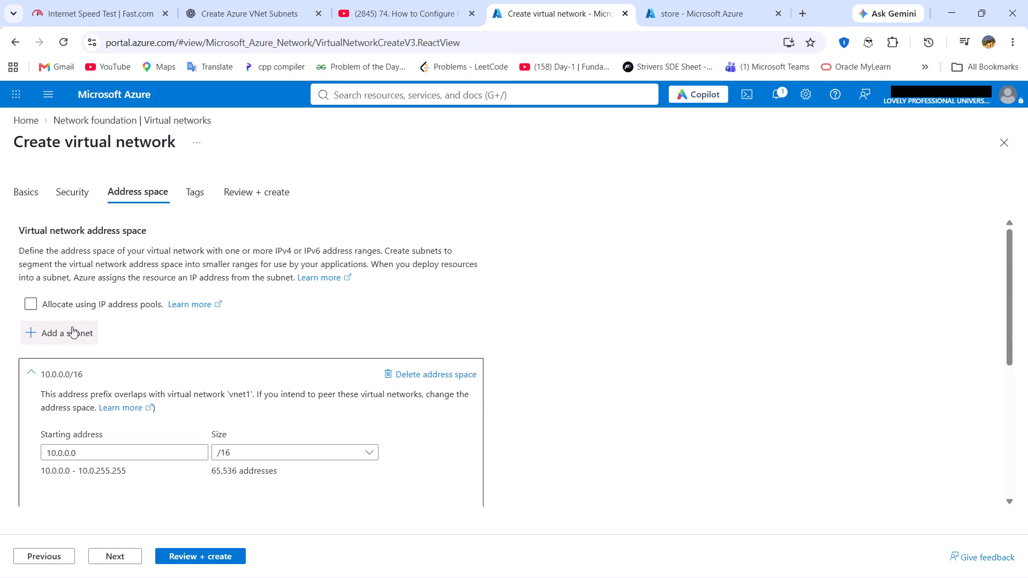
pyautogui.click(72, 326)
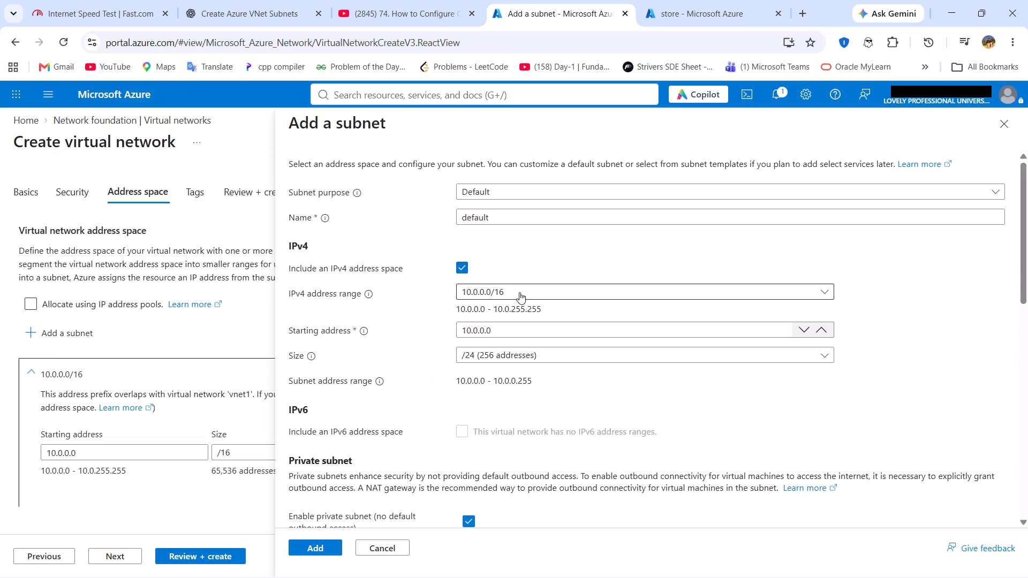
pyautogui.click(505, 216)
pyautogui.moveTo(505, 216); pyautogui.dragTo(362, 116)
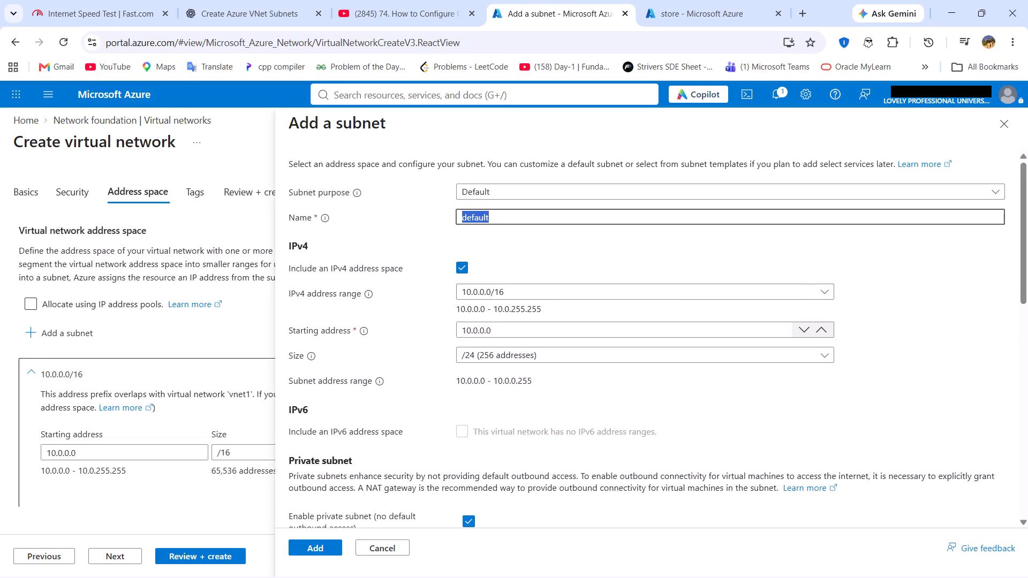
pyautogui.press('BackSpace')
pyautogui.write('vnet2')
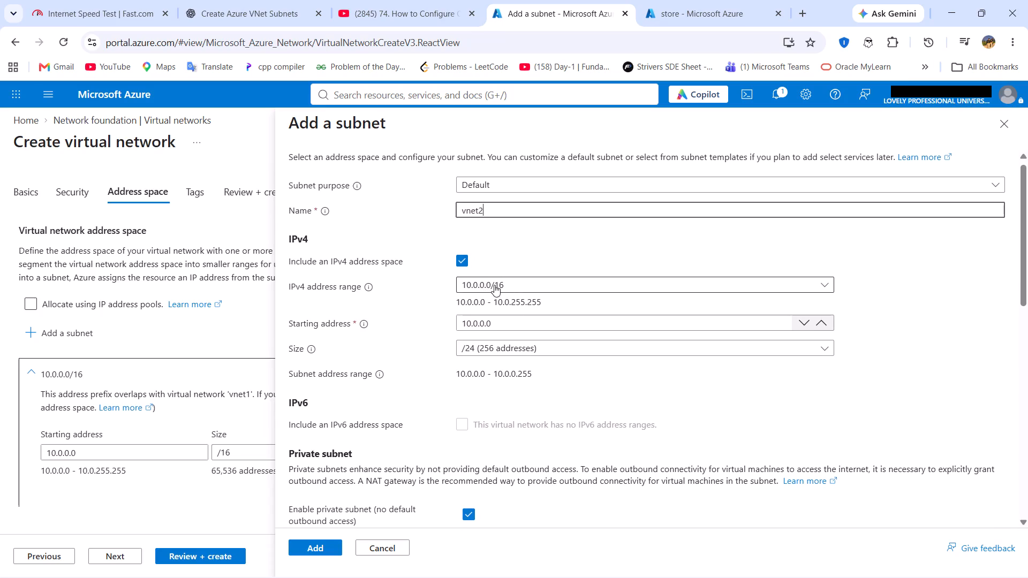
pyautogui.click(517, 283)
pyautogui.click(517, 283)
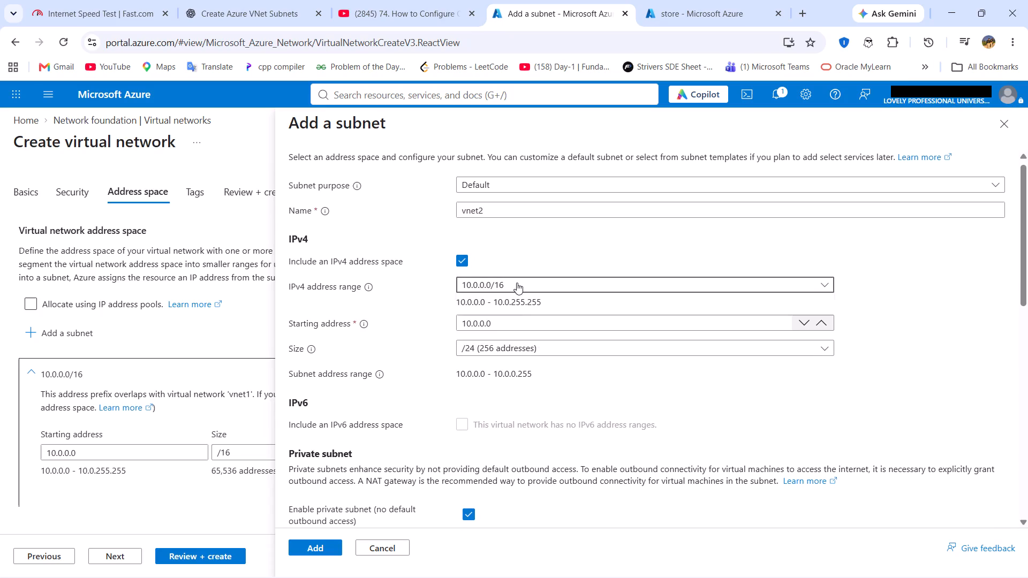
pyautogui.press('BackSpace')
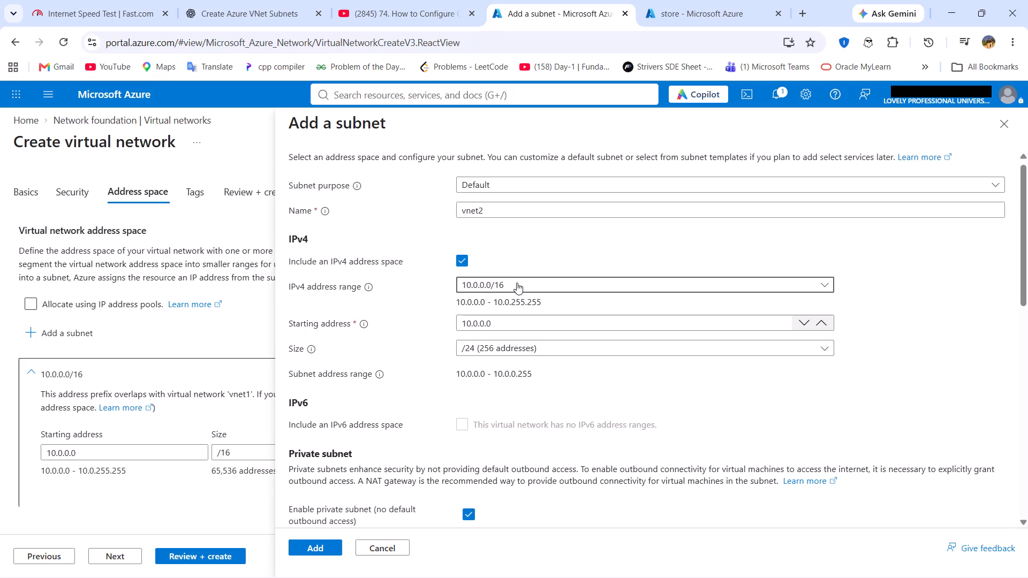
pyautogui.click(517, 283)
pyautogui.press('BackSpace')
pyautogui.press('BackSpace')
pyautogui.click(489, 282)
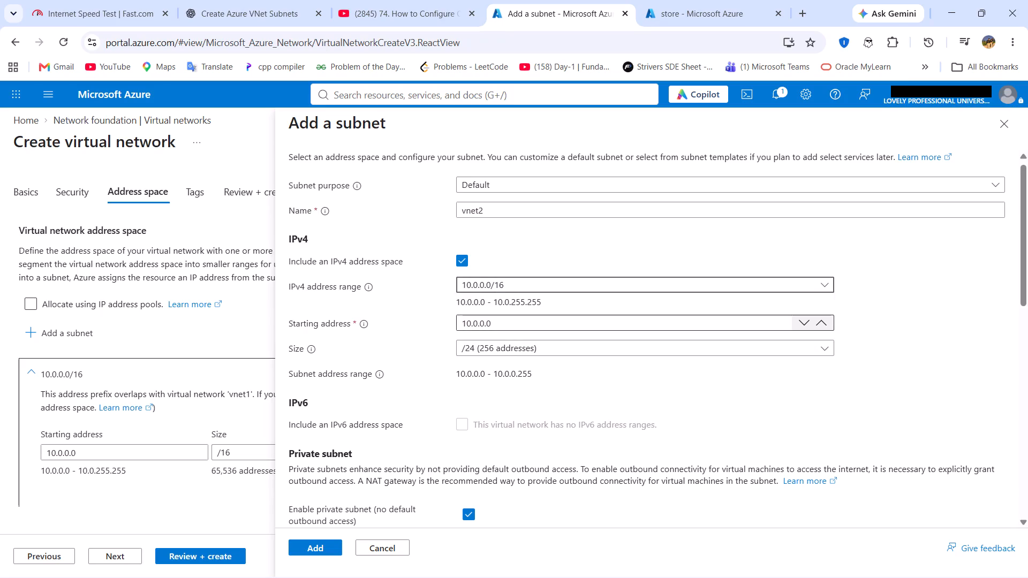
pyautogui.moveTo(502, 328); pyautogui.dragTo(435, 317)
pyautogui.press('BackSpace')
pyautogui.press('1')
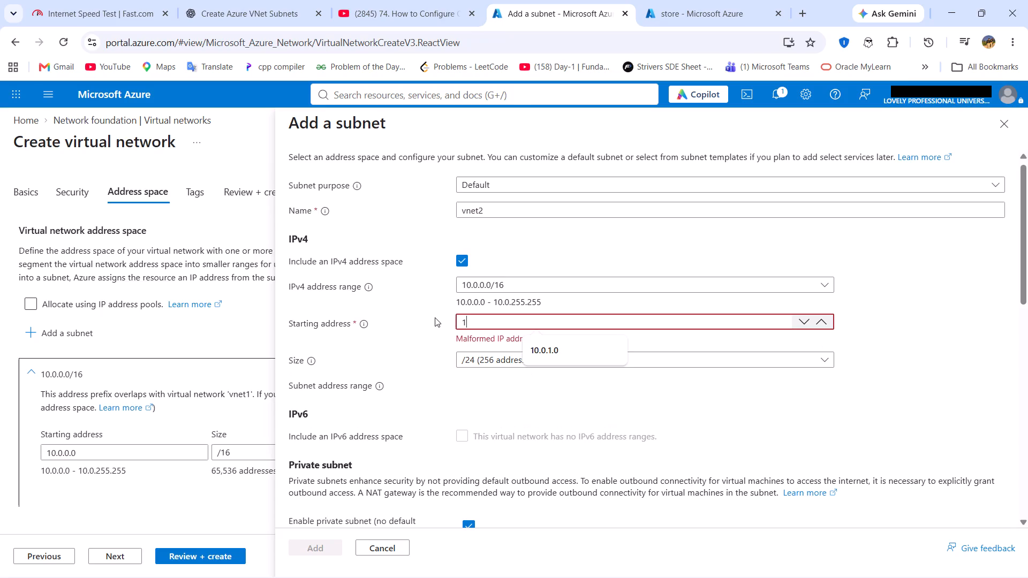
# Set the starting address of the virtual network's address space to 192.168.0.0.
pyautogui.click(163, 450)
pyautogui.press('BackSpace')
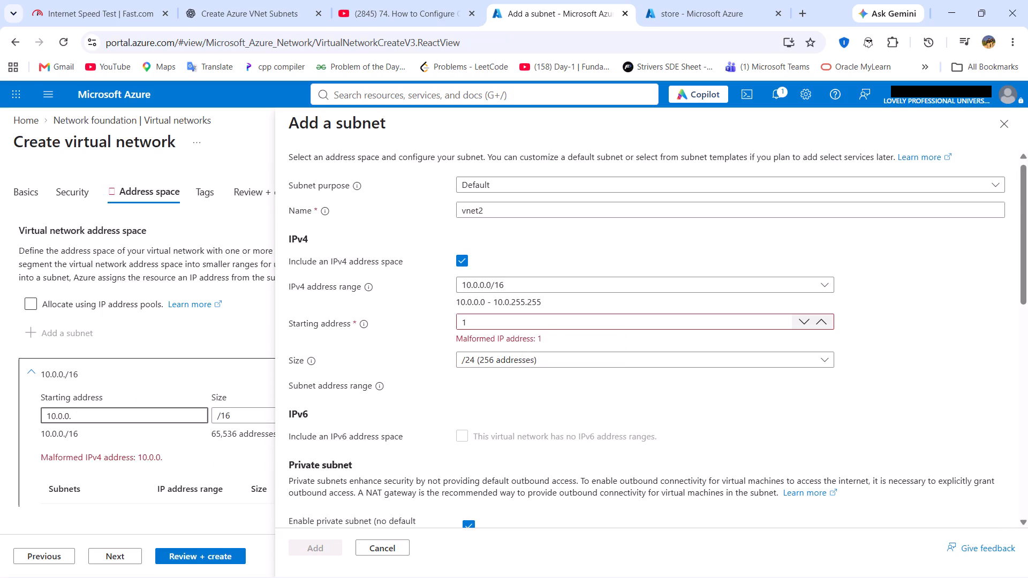
pyautogui.press('BackSpace')
pyautogui.press('BackSpace')
pyautogui.press('BackSpace')
pyautogui.press('BackSpace')
pyautogui.press('BackSpace')
pyautogui.press('BackSpace')
pyautogui.press('BackSpace')
pyautogui.press('End')
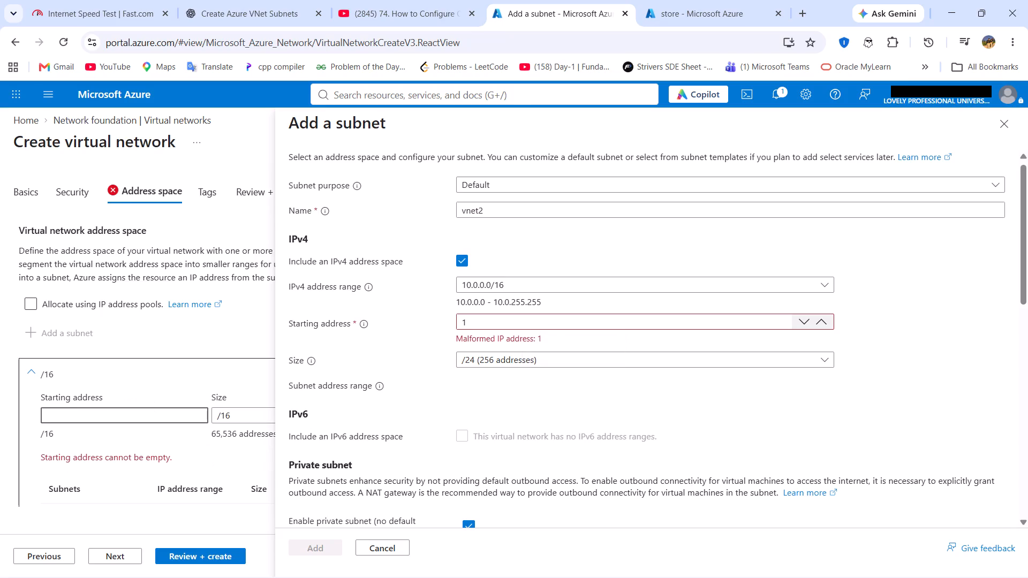
pyautogui.press('End')
pyautogui.write('192.1638')
pyautogui.press('.')
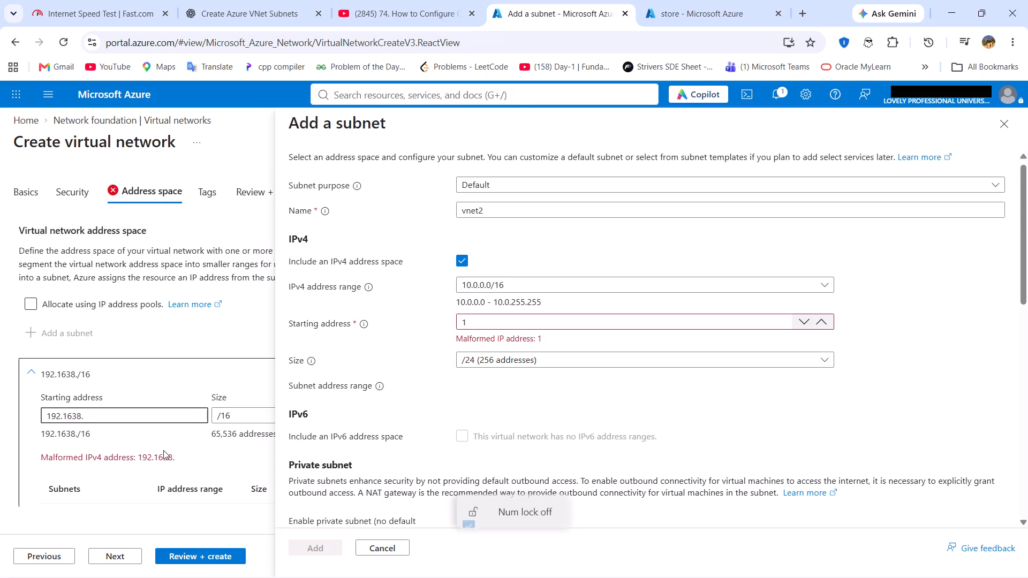
pyautogui.press('BackSpace')
pyautogui.press('BackSpace')
pyautogui.press('BackSpace')
pyautogui.write('8.1')
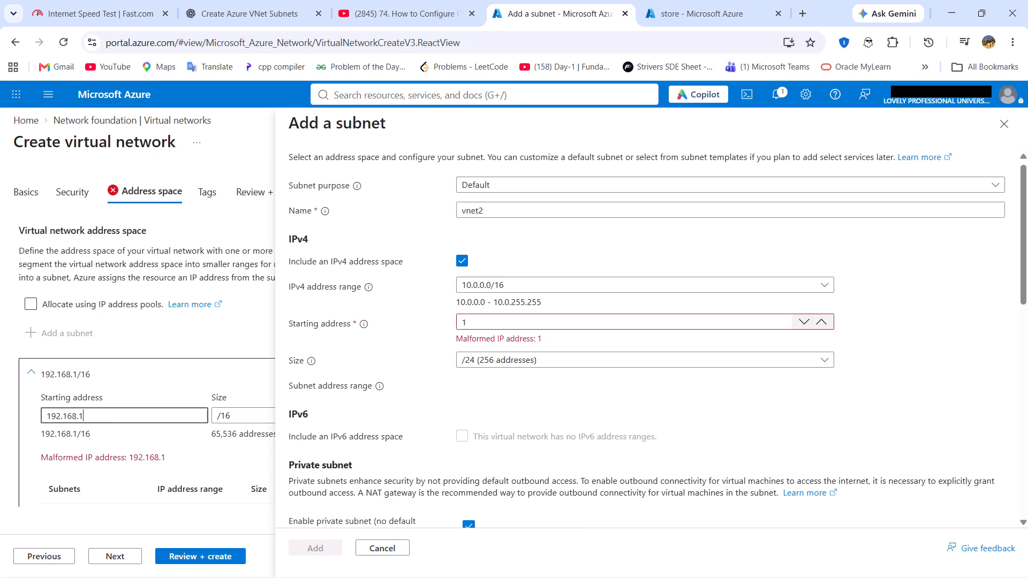
pyautogui.write('.0')
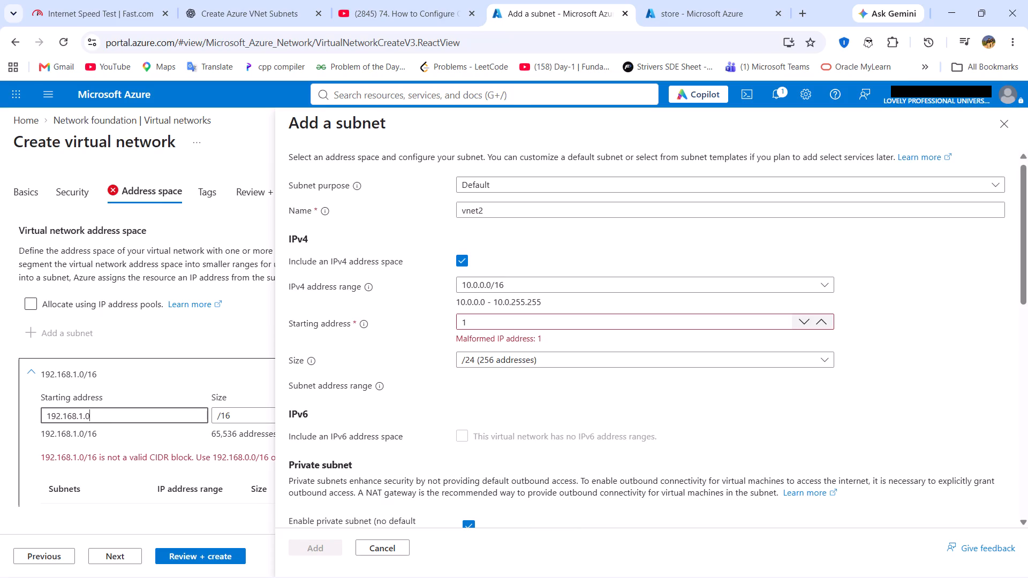
pyautogui.press('BackSpace')
pyautogui.press('BackSpace')
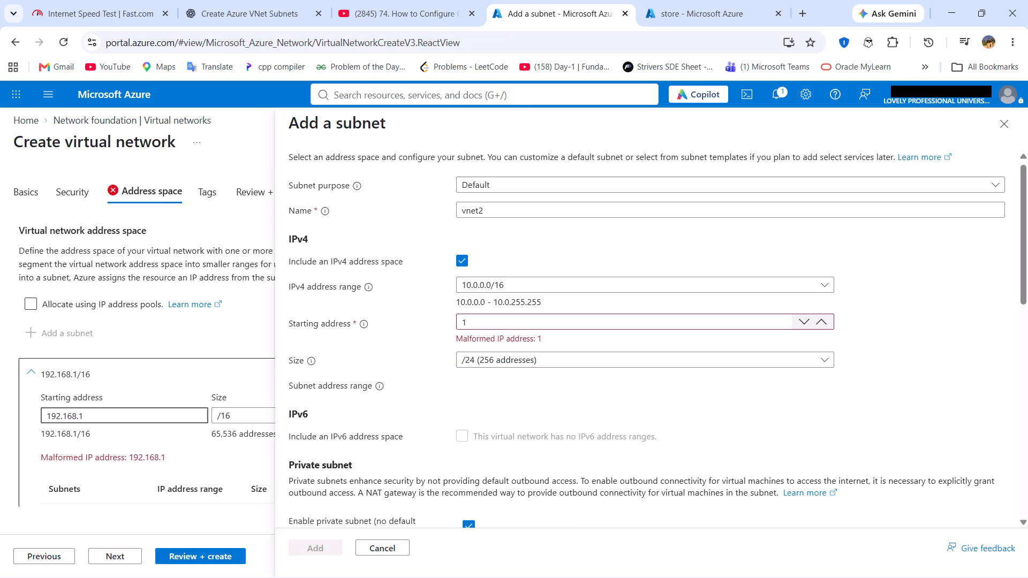
pyautogui.write('0.1')
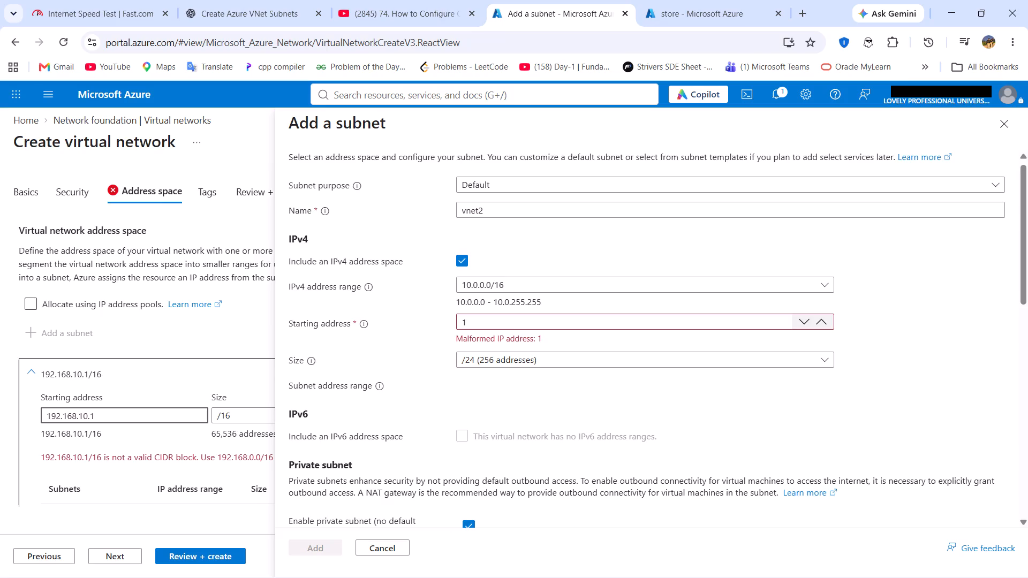
pyautogui.press('BackSpace')
pyautogui.press('0')
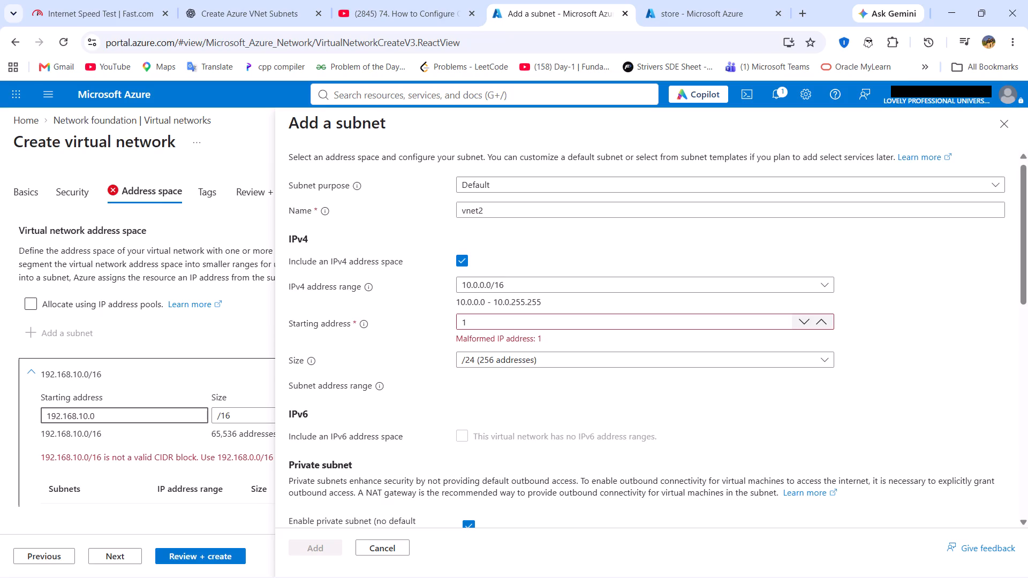
pyautogui.click(87, 416)
pyautogui.press('BackSpace')
pyautogui.press('BackSpace')
pyautogui.press('0')
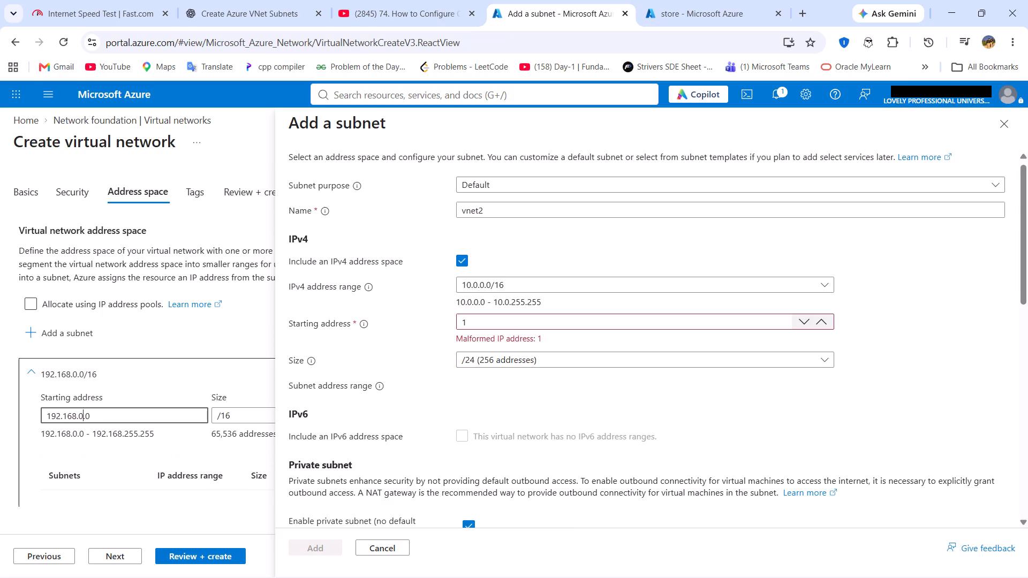
# Discard the open subnet form and set the 192.168.0.0 address space size to /26.
pyautogui.click(232, 418)
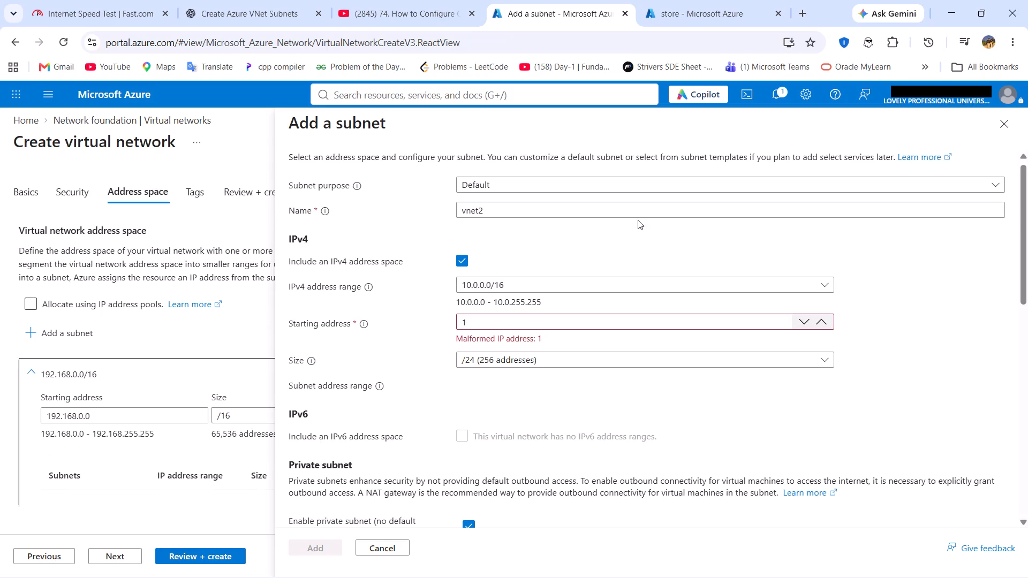
pyautogui.click(1007, 127)
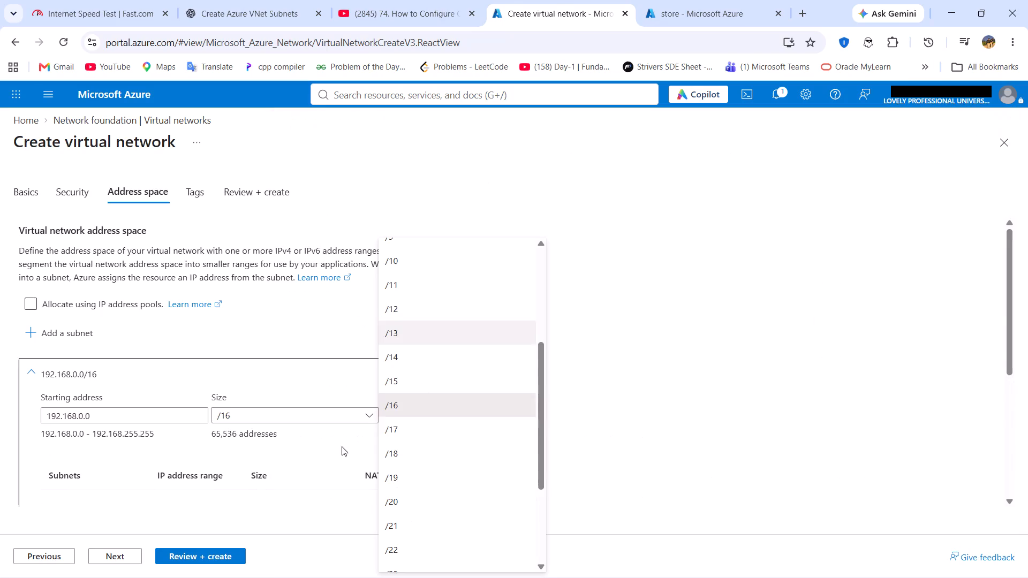
pyautogui.scroll(-2, 430, 454)
pyautogui.click(403, 487)
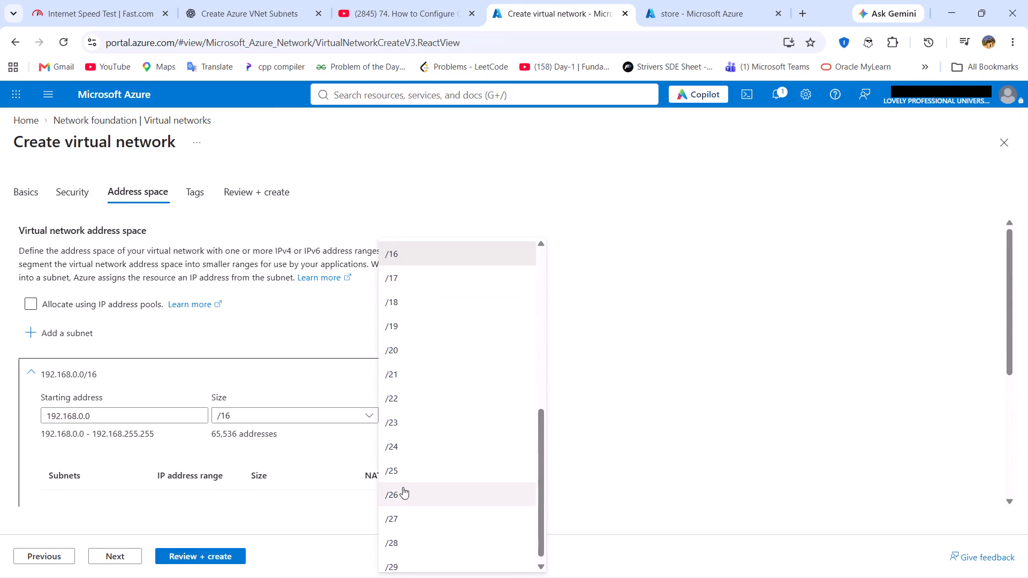
# Add a subnet named vnet2 starting at 192.168.0.0 with size /26 to the virtual network.
pyautogui.click(79, 337)
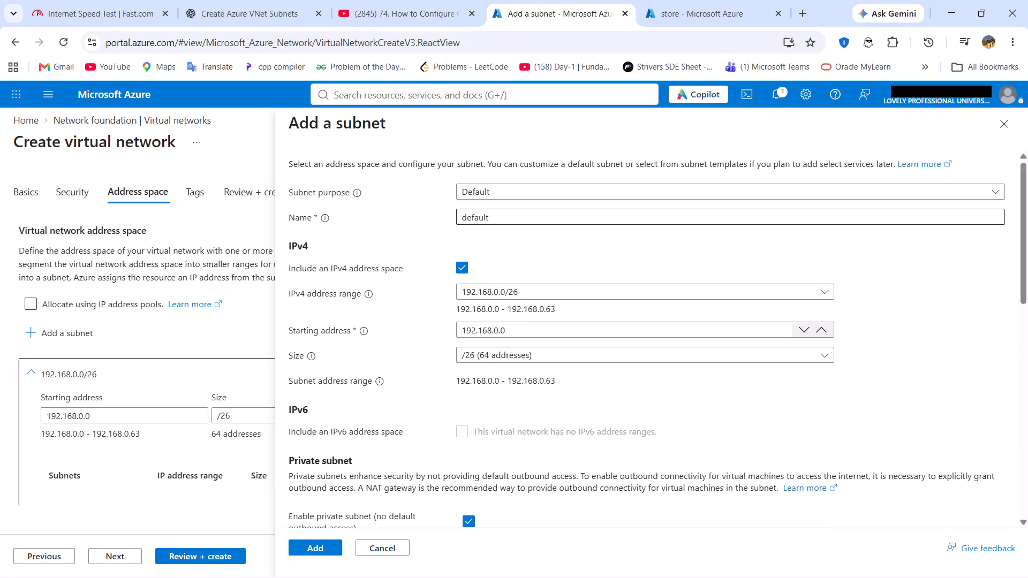
pyautogui.moveTo(536, 217); pyautogui.dragTo(413, 204)
pyautogui.press('BackSpace')
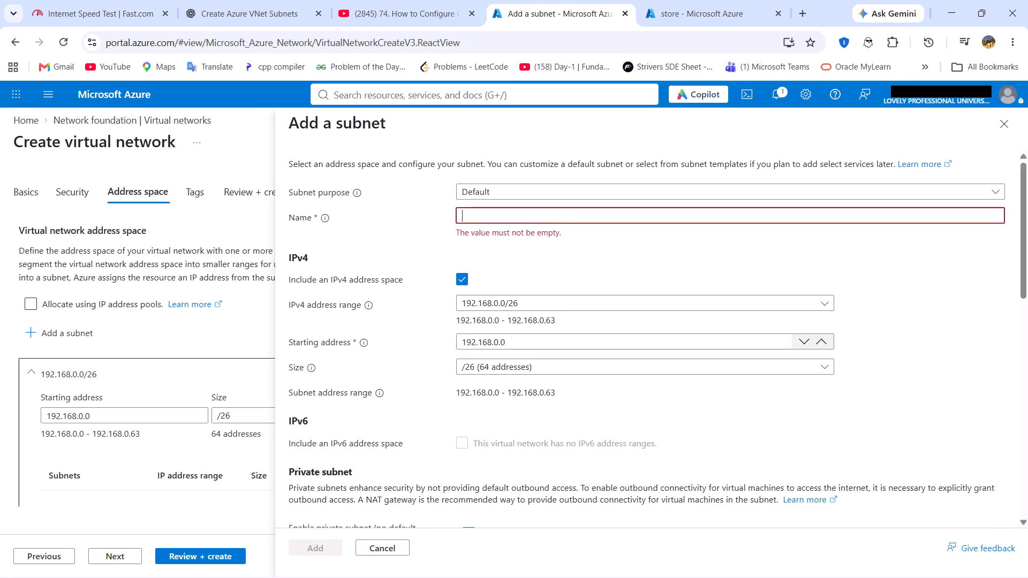
pyautogui.write('vnet2')
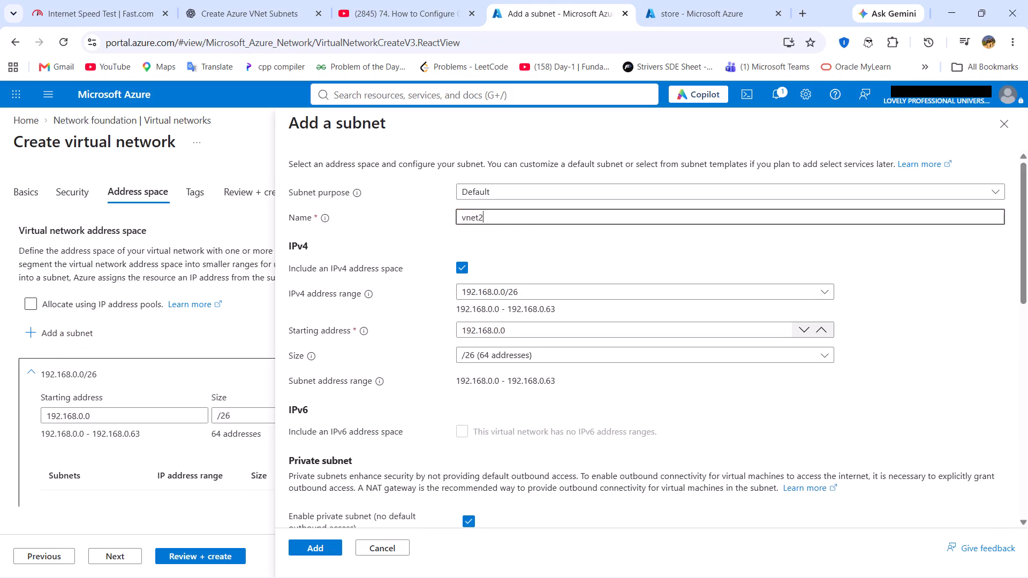
pyautogui.scroll(-4, 465, 382)
pyautogui.scroll(-3, 336, 466)
pyautogui.click(312, 542)
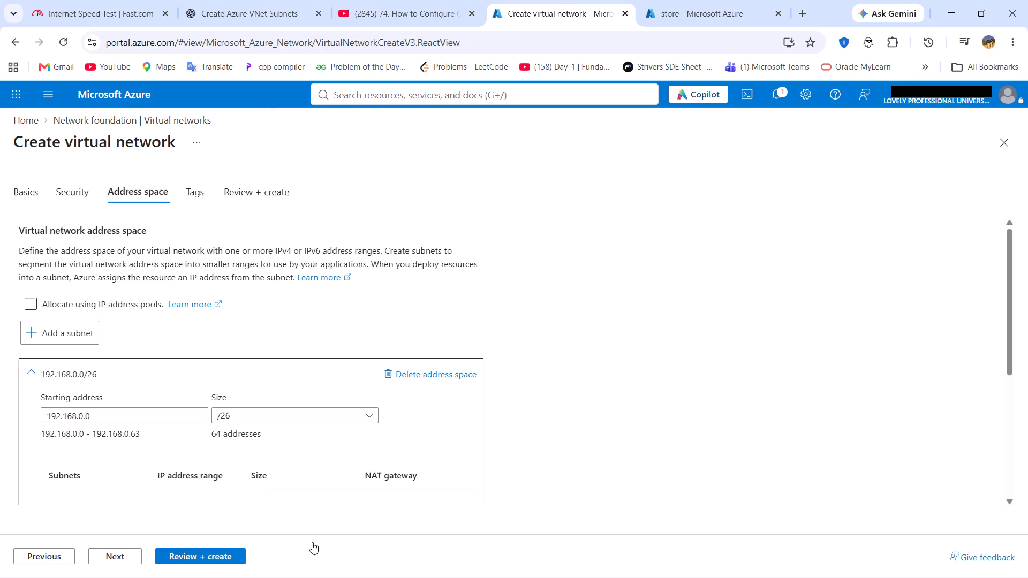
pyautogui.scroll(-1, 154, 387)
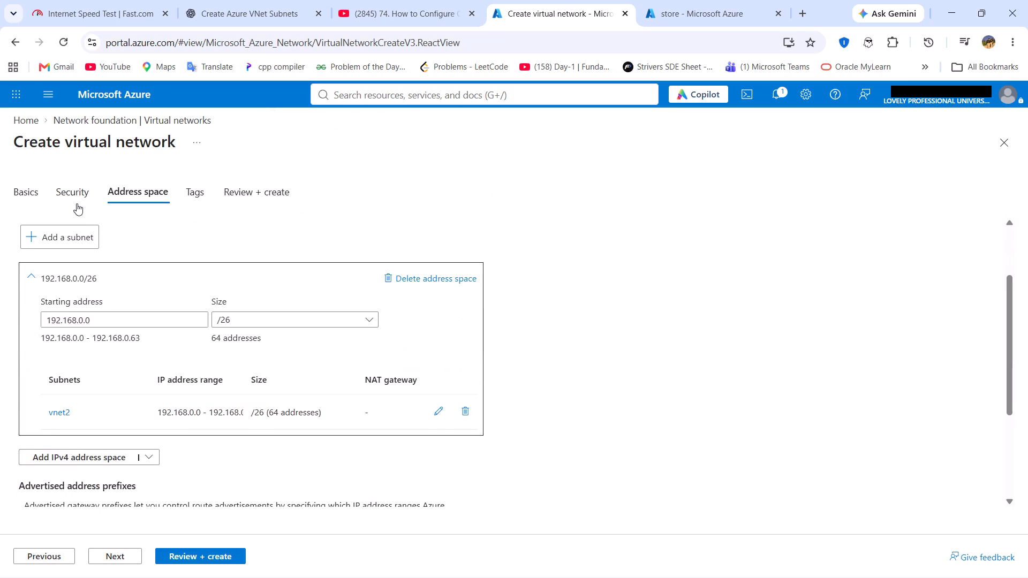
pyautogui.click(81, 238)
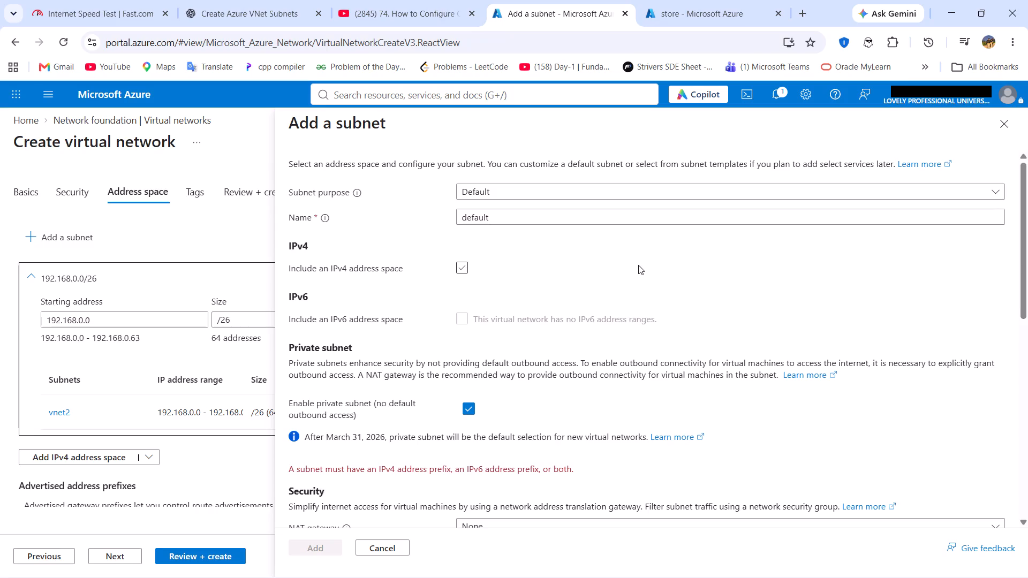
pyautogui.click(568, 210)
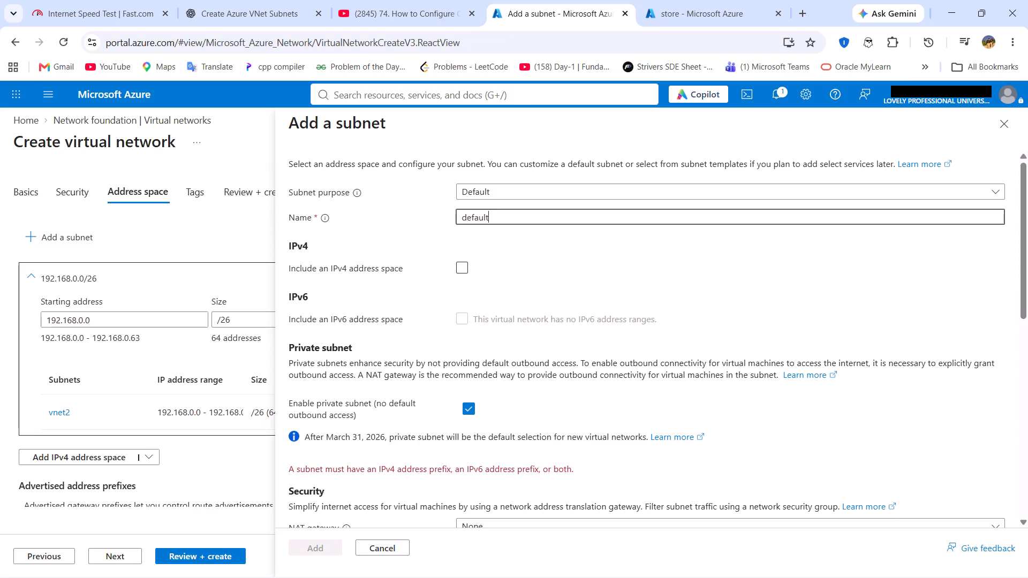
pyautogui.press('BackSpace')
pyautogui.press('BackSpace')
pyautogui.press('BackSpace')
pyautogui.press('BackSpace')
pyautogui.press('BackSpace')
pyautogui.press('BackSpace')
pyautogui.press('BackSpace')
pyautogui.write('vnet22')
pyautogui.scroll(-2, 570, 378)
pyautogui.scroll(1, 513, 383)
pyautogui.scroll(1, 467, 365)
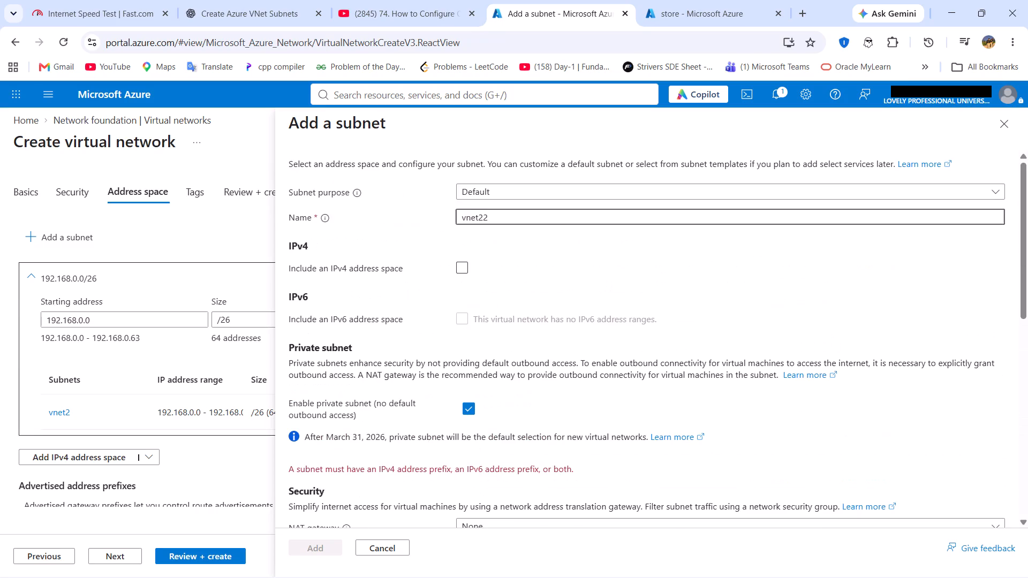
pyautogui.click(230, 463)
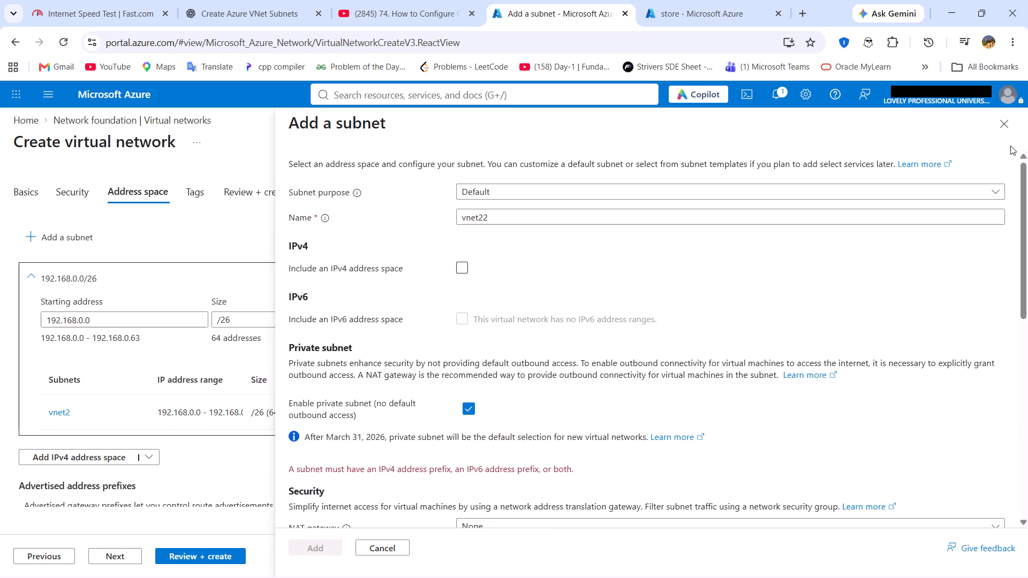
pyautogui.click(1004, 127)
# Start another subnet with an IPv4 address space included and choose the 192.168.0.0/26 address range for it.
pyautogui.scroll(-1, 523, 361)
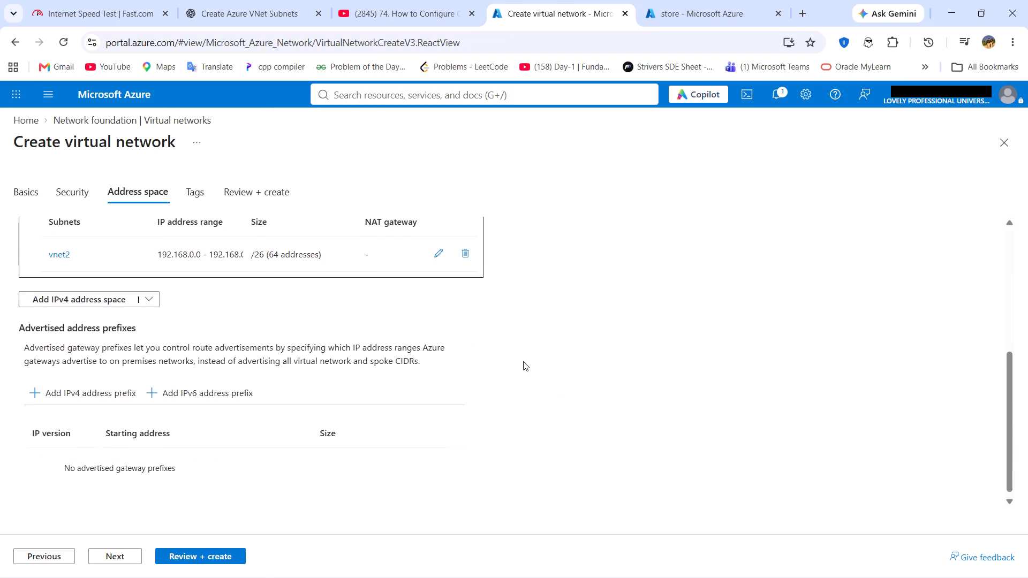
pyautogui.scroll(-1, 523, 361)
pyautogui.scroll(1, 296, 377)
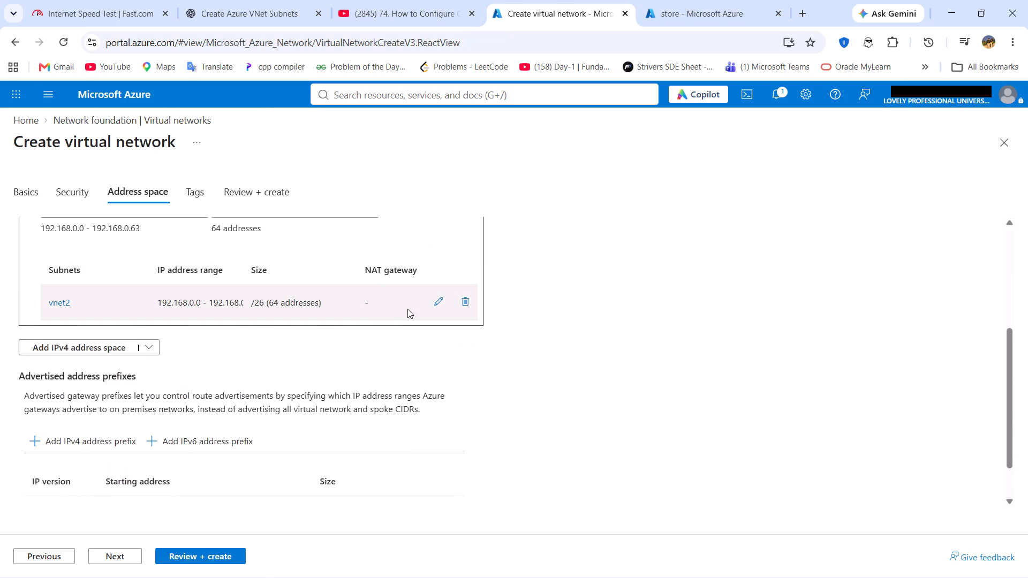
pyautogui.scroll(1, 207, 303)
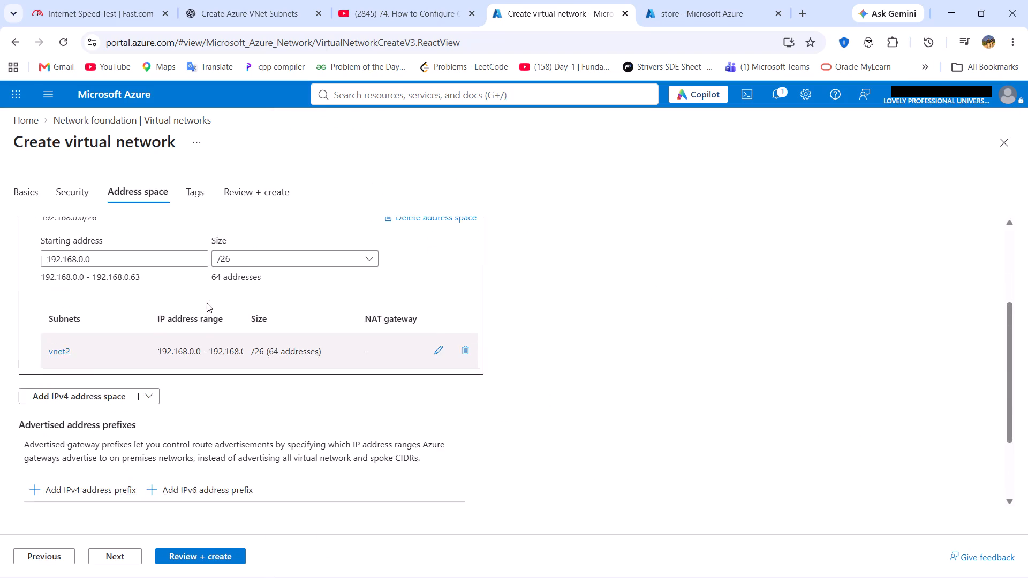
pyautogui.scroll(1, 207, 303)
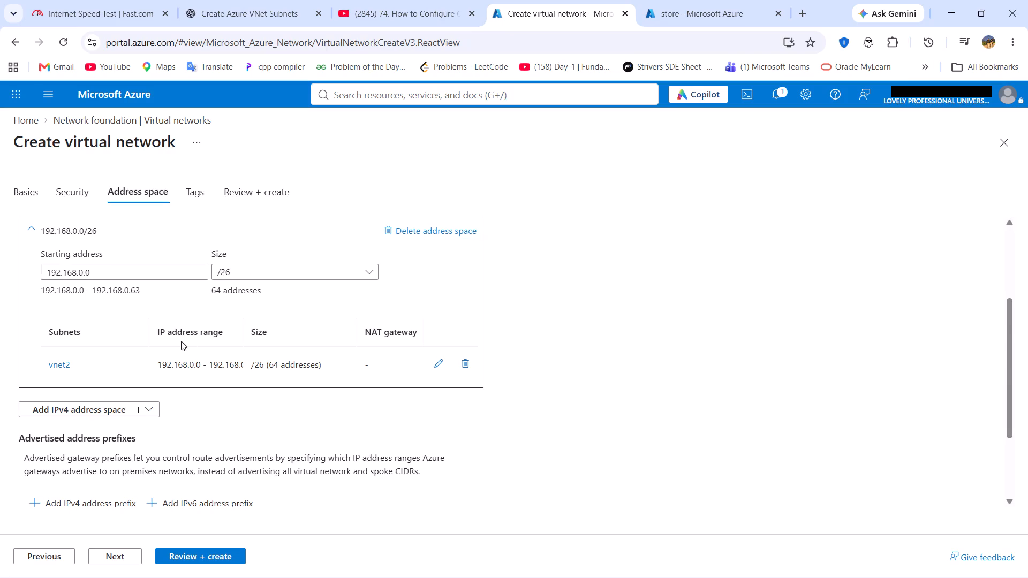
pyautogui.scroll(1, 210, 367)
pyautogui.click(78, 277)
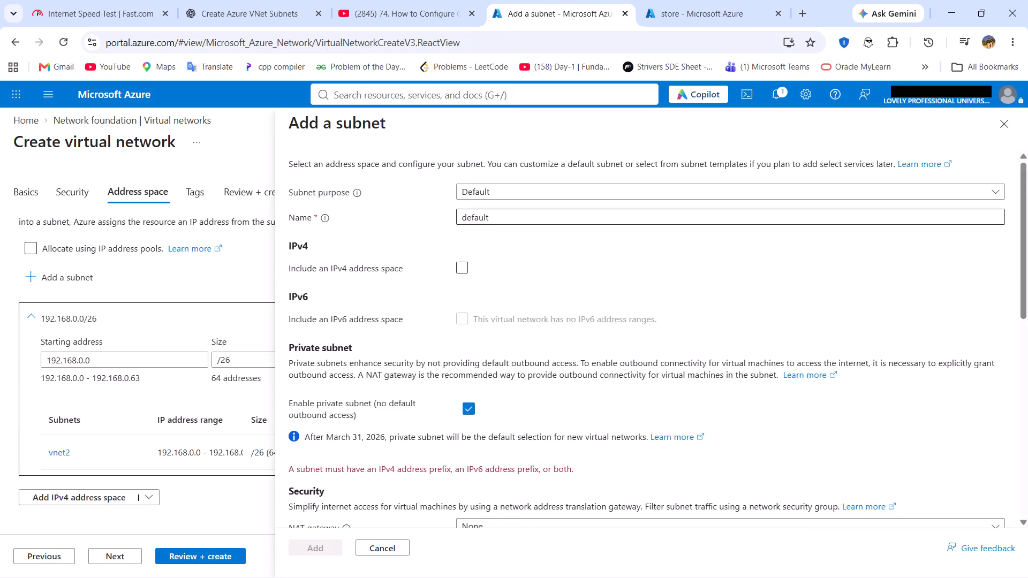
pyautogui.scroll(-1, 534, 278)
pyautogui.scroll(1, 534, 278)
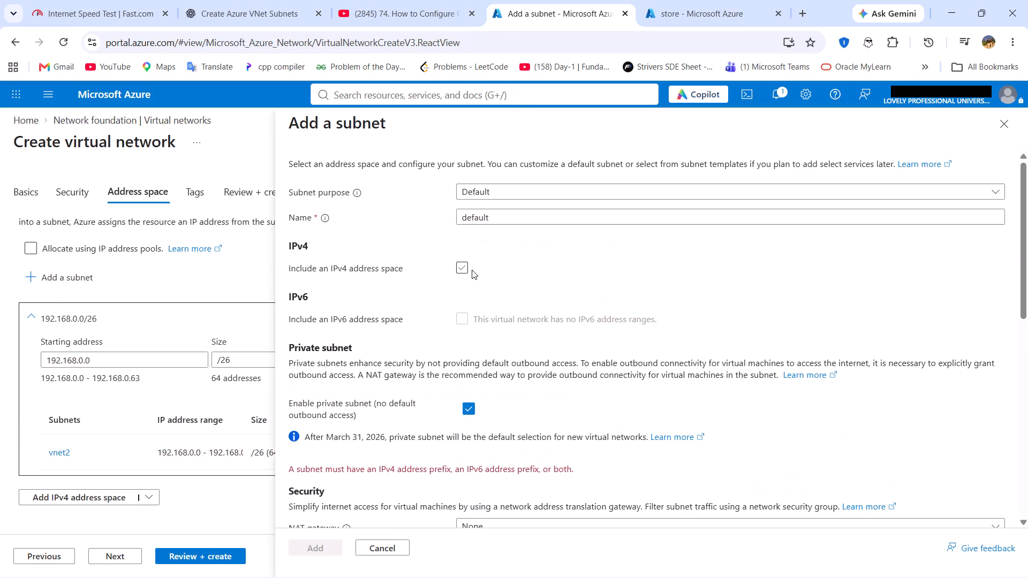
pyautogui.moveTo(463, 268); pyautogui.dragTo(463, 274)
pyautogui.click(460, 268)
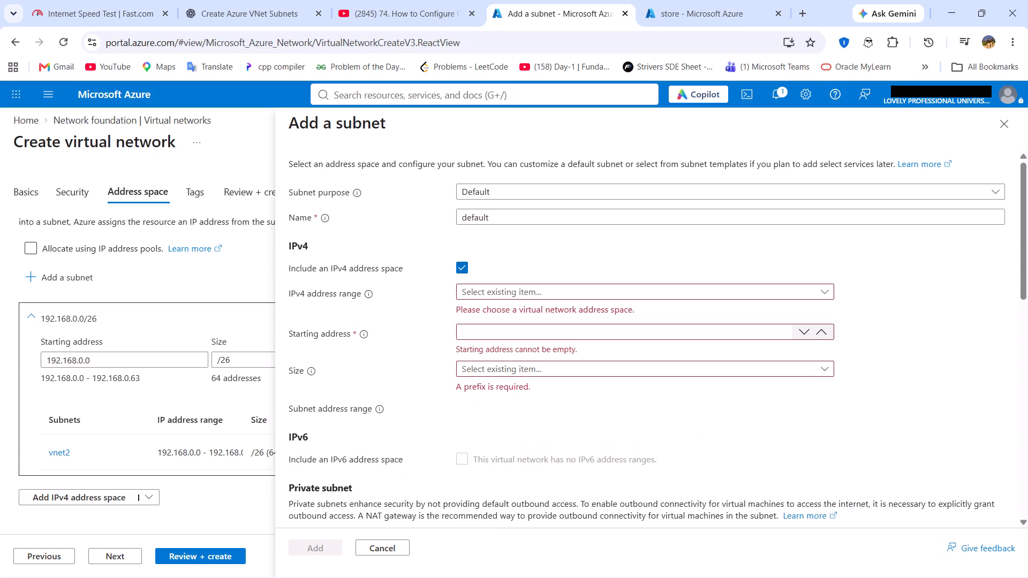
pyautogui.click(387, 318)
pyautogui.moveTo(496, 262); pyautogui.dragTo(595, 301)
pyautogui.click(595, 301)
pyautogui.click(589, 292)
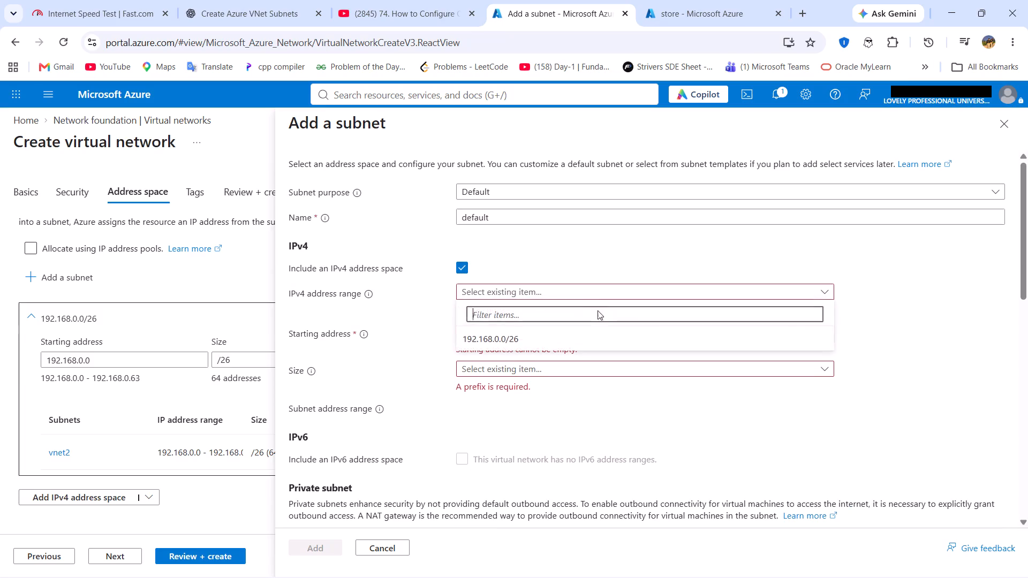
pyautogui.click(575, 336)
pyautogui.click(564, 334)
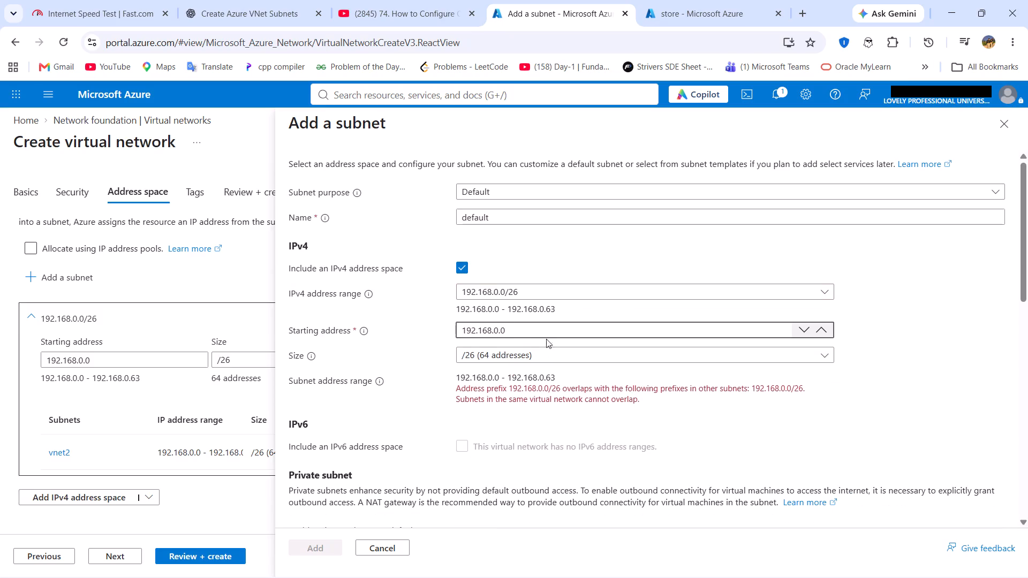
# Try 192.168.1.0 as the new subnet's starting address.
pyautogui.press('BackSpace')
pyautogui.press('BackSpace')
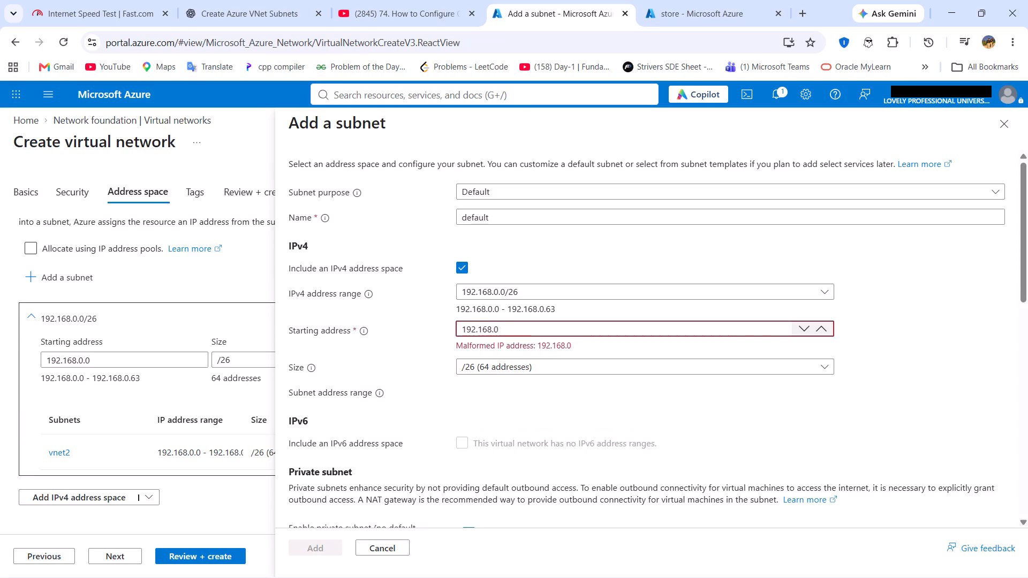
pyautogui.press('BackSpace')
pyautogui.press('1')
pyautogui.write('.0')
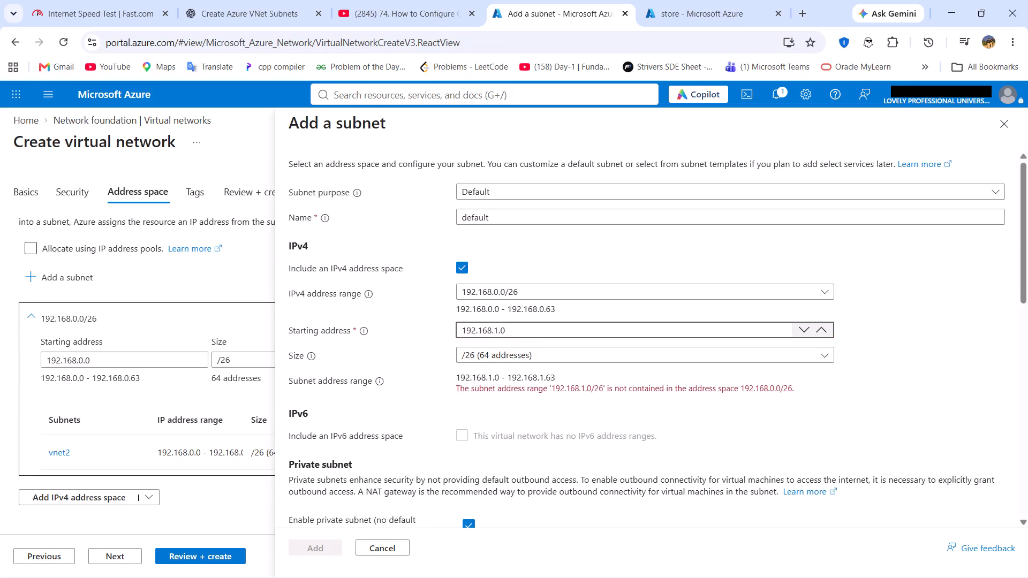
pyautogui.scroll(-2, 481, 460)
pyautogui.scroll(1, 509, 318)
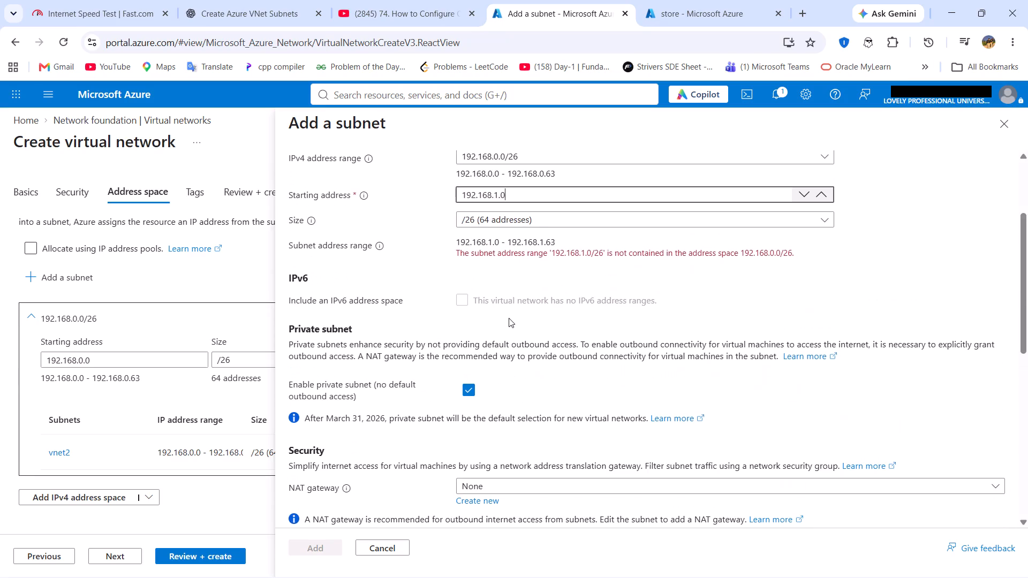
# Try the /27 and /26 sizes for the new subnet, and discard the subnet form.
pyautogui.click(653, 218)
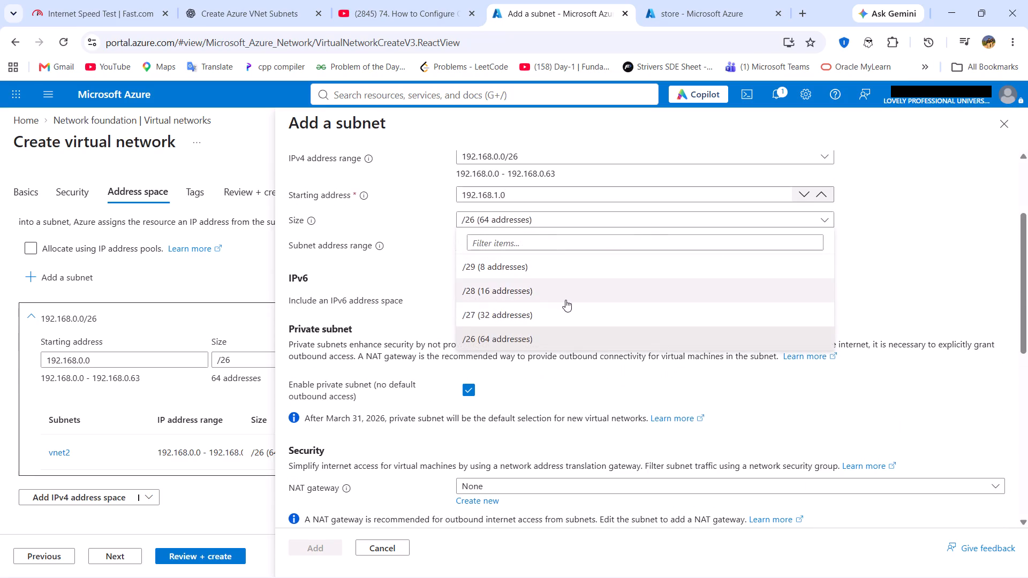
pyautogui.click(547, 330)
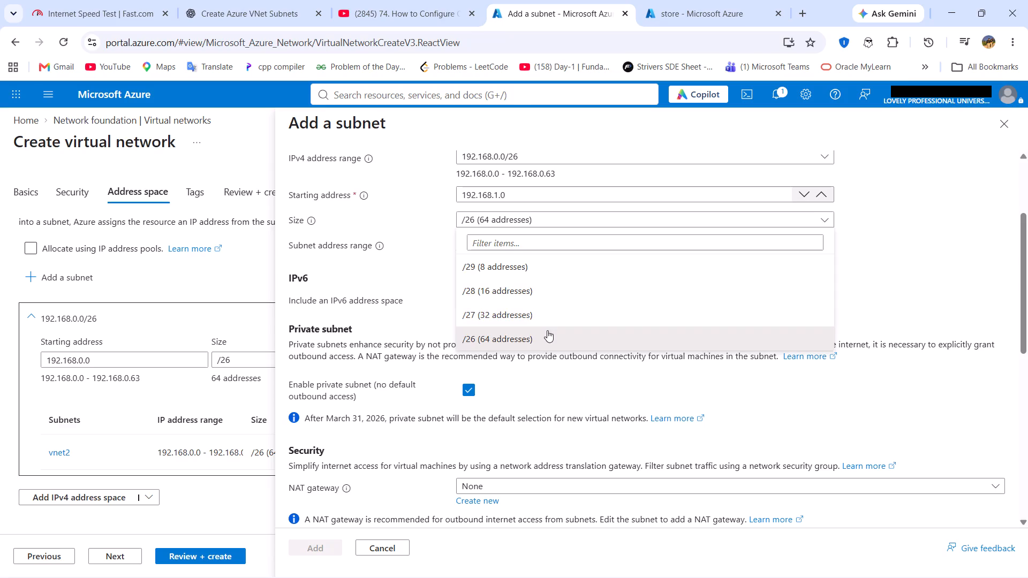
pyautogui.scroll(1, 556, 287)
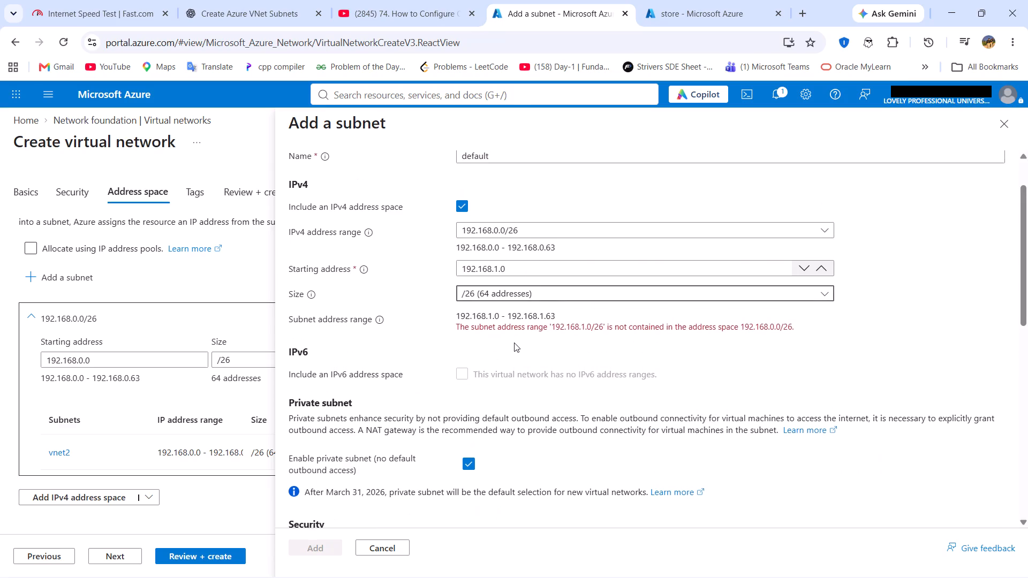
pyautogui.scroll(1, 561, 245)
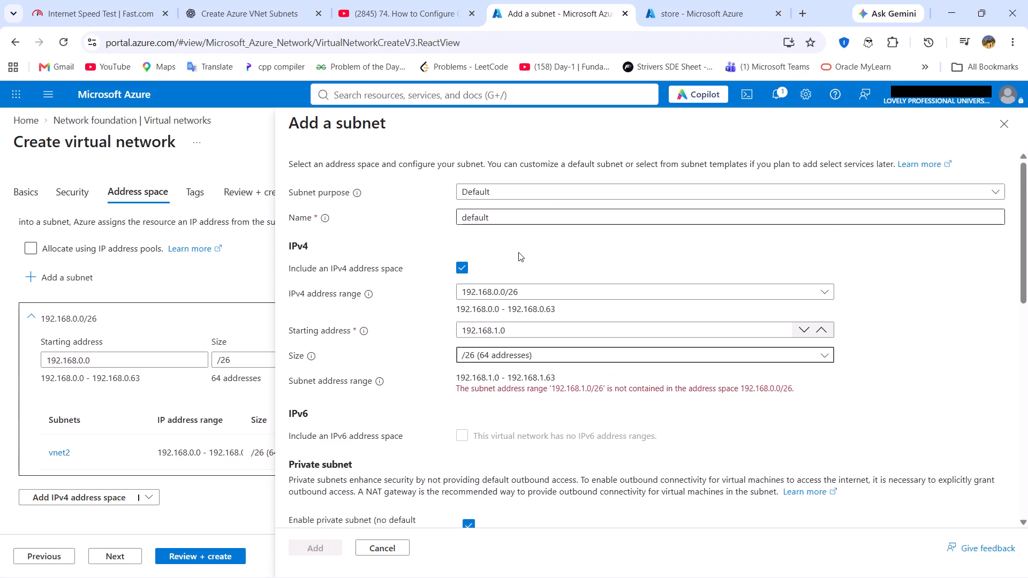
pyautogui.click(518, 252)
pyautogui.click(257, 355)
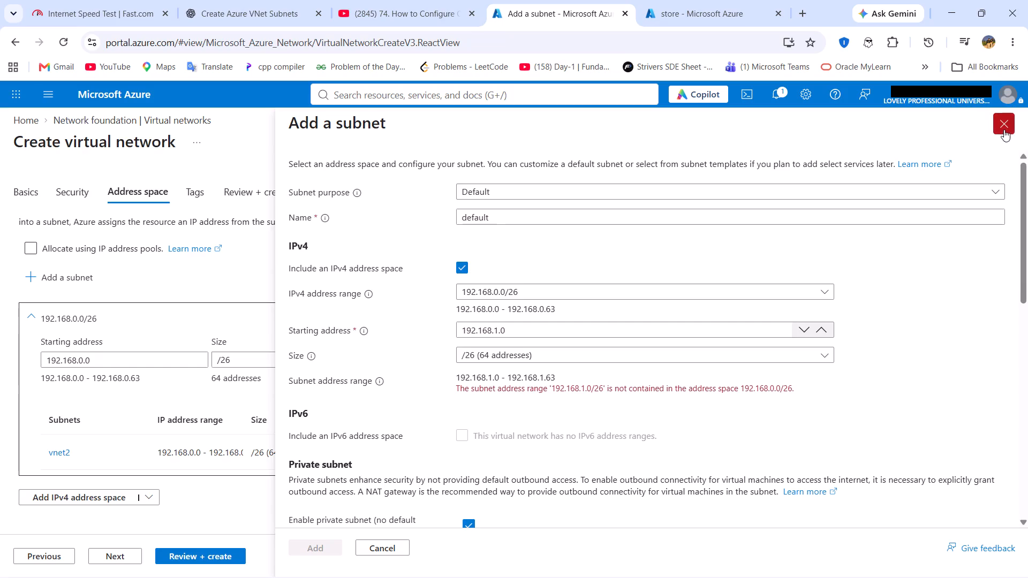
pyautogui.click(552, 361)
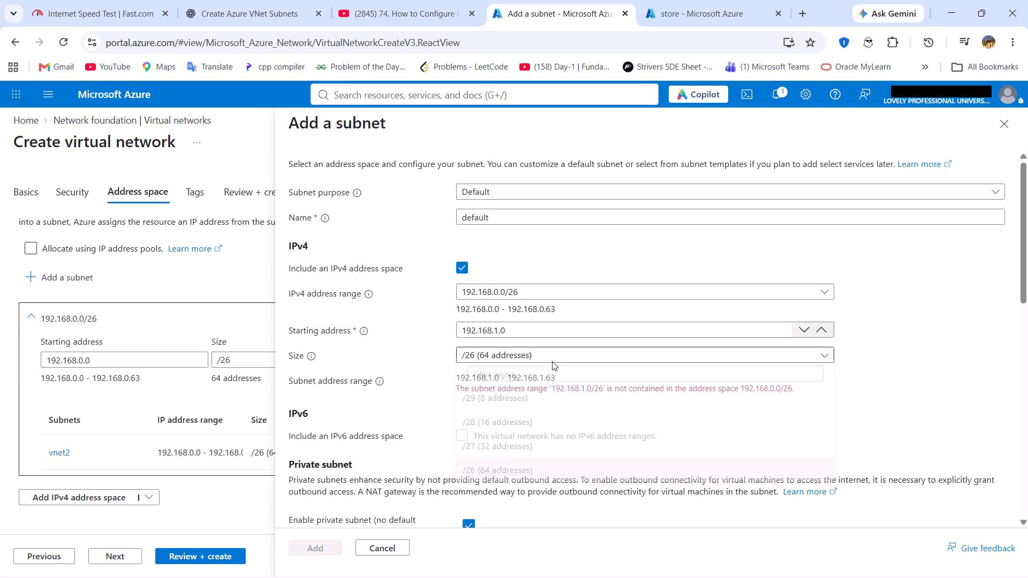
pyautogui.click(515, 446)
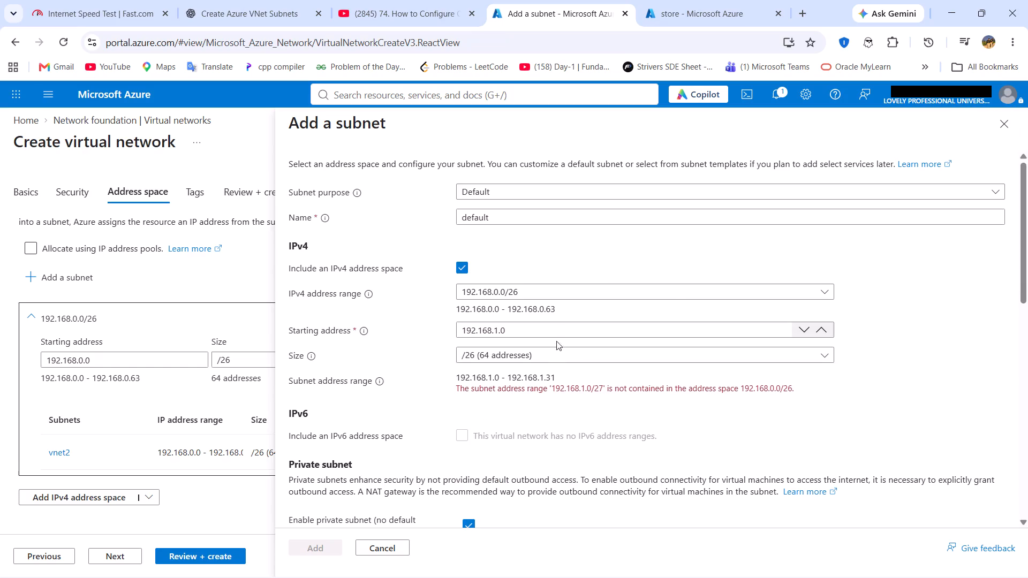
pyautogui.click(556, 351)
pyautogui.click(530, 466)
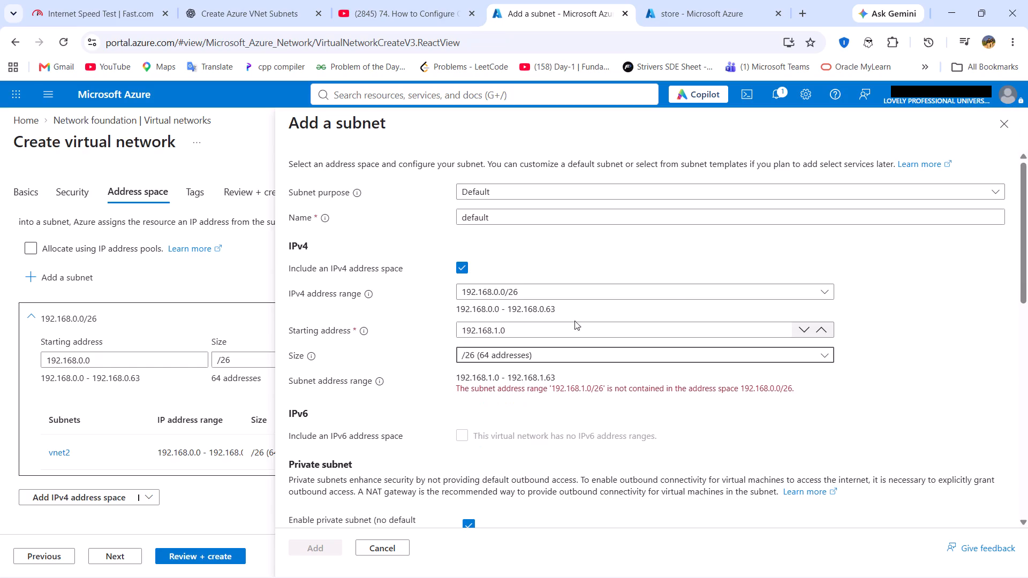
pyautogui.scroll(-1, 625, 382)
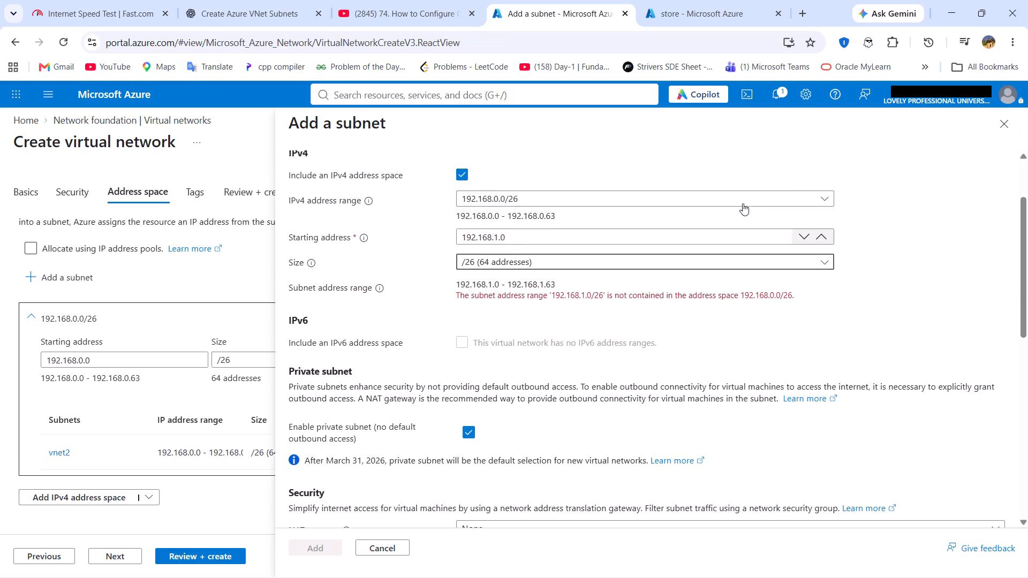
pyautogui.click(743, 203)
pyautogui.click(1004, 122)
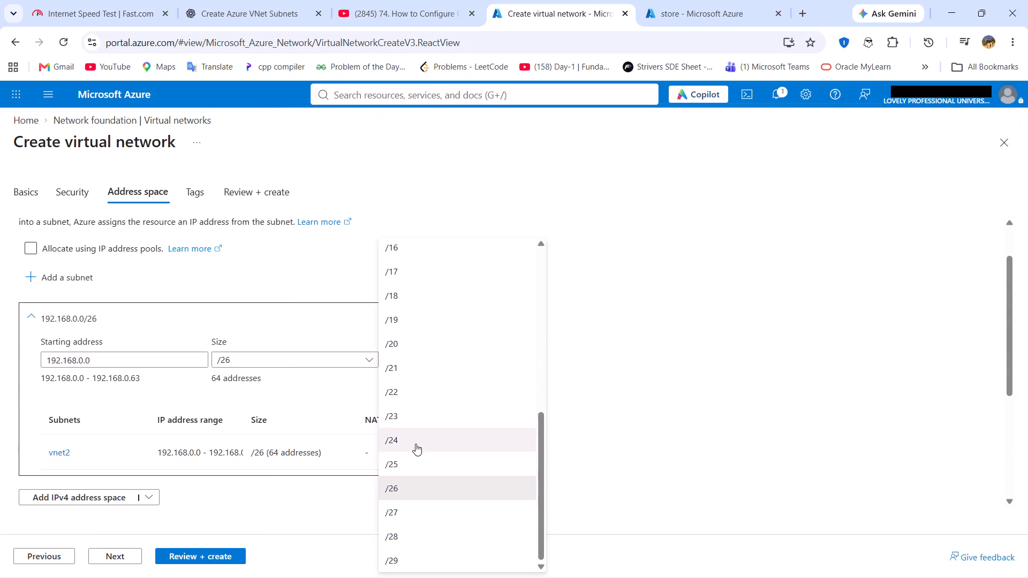
# Set the size of the virtual network's 192.168.0.0 address space to /25.
pyautogui.scroll(-1, 415, 444)
pyautogui.click(405, 462)
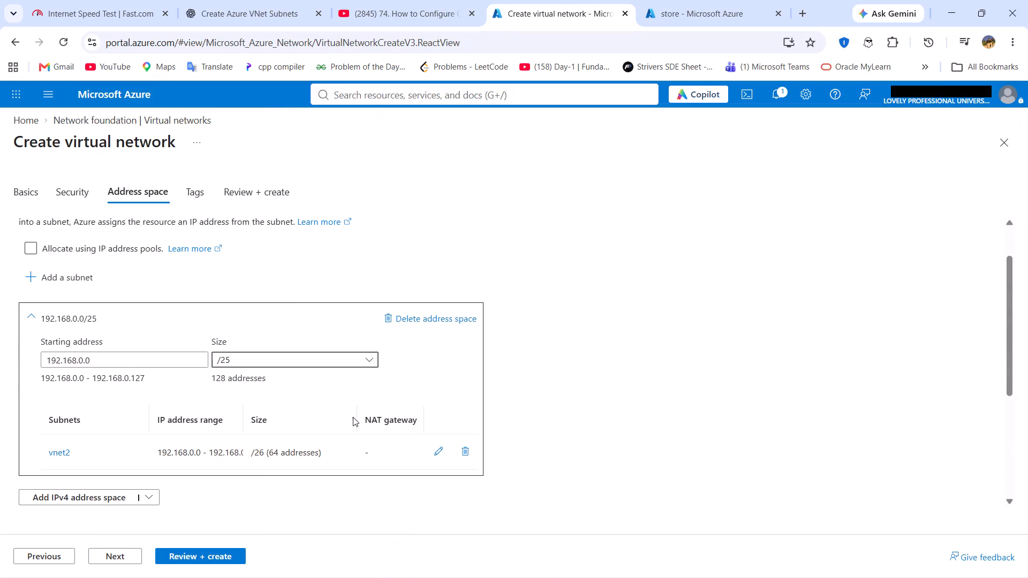
# Delete the vnet2 subnet from the virtual network's address space.
pyautogui.click(463, 452)
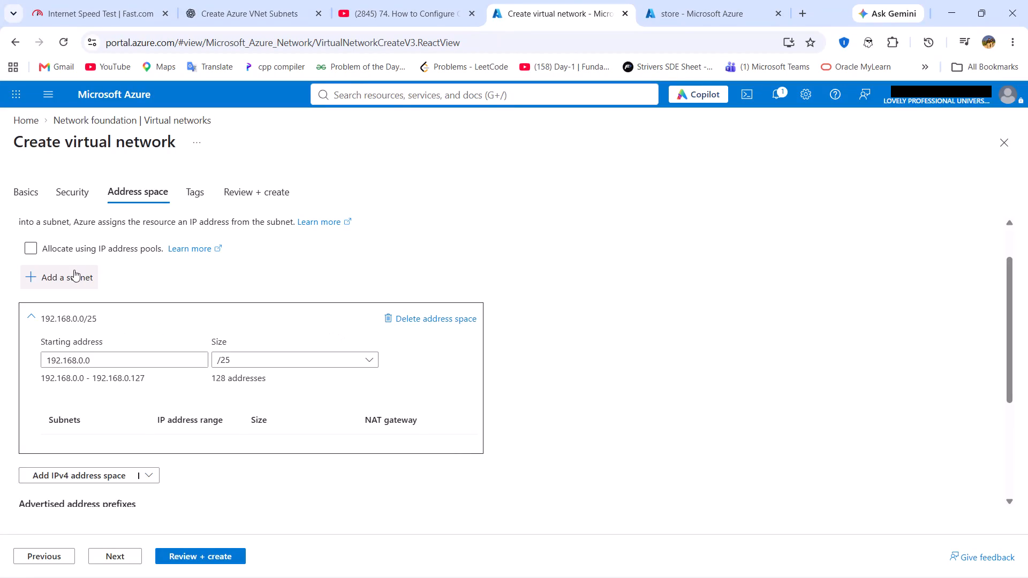
# Add a subnet named vnet1 starting at 192.168.0.0 with size /25 to the virtual network.
pyautogui.click(74, 270)
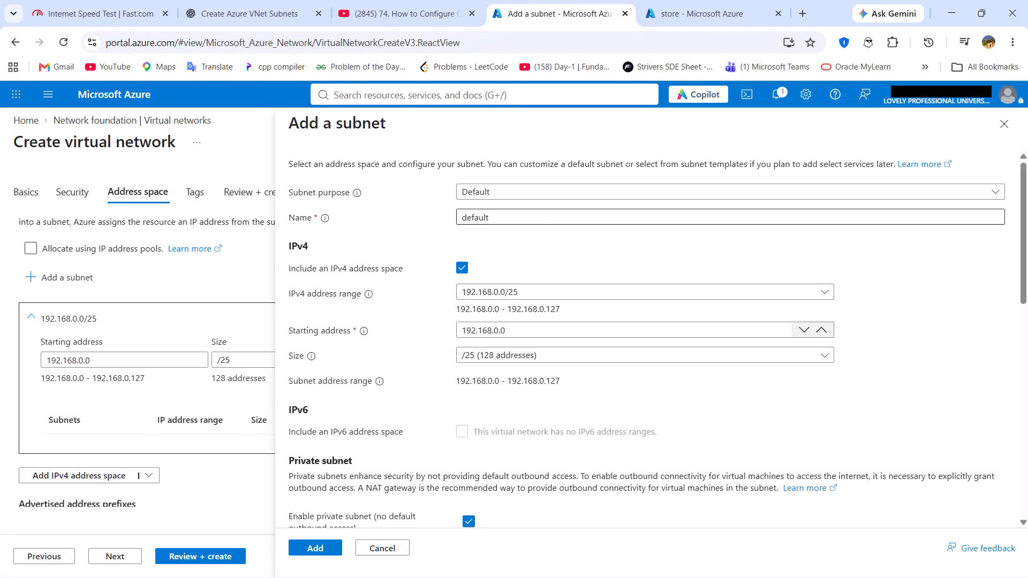
pyautogui.click(518, 216)
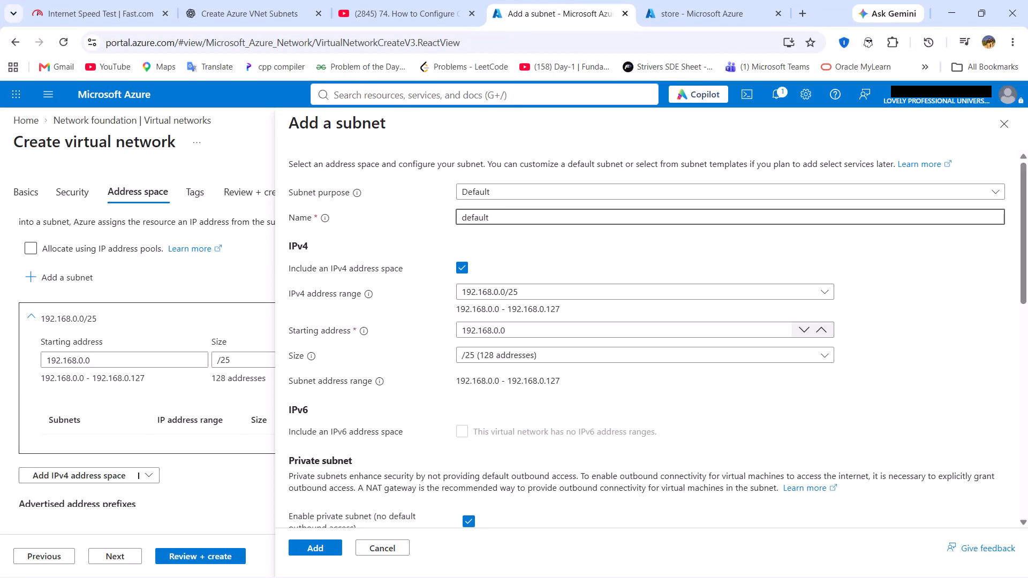
pyautogui.press('BackSpace')
pyautogui.press('BackSpace')
pyautogui.press('BackSpace')
pyautogui.press('BackSpace')
pyautogui.press('BackSpace')
pyautogui.press('BackSpace')
pyautogui.press('BackSpace')
pyautogui.press('BackSpace')
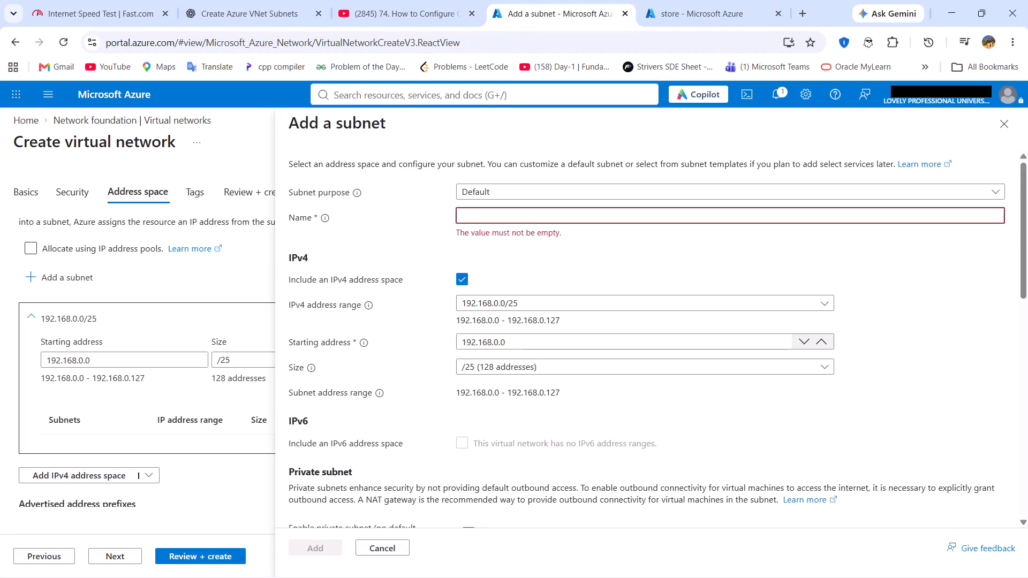
pyautogui.write('vnw')
pyautogui.press('BackSpace')
pyautogui.write('et1')
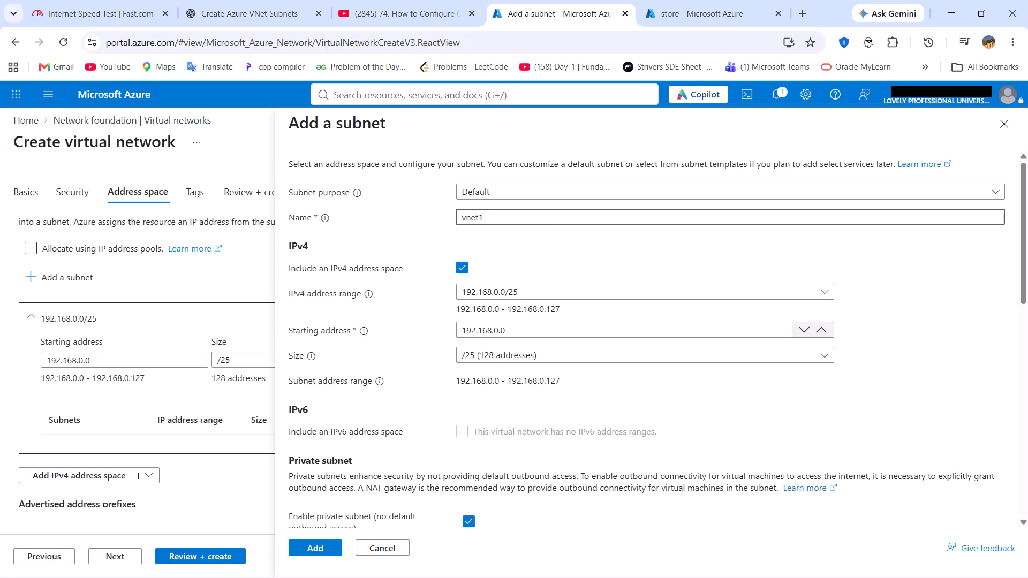
pyautogui.scroll(-2, 518, 216)
pyautogui.click(316, 559)
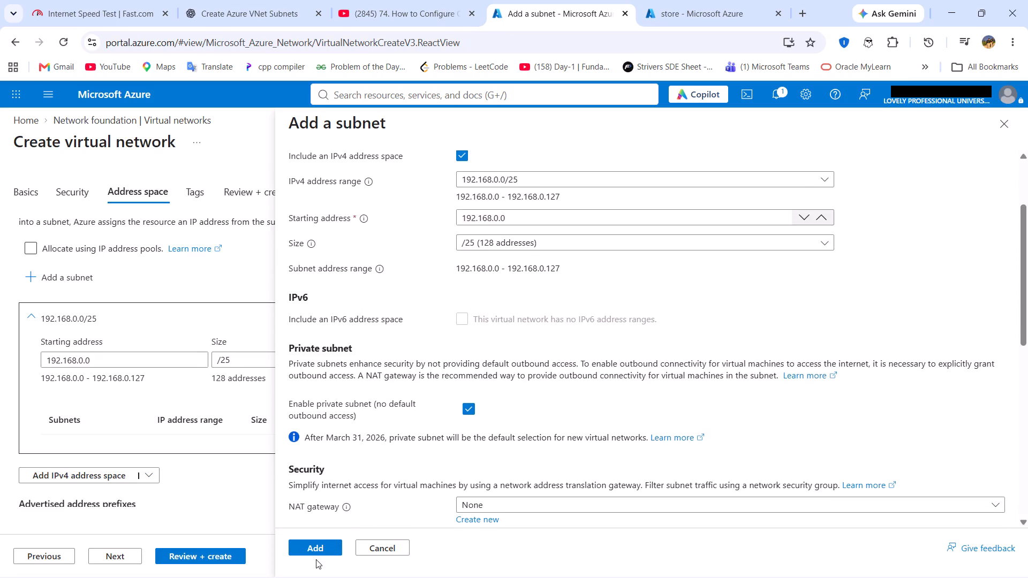
pyautogui.click(316, 549)
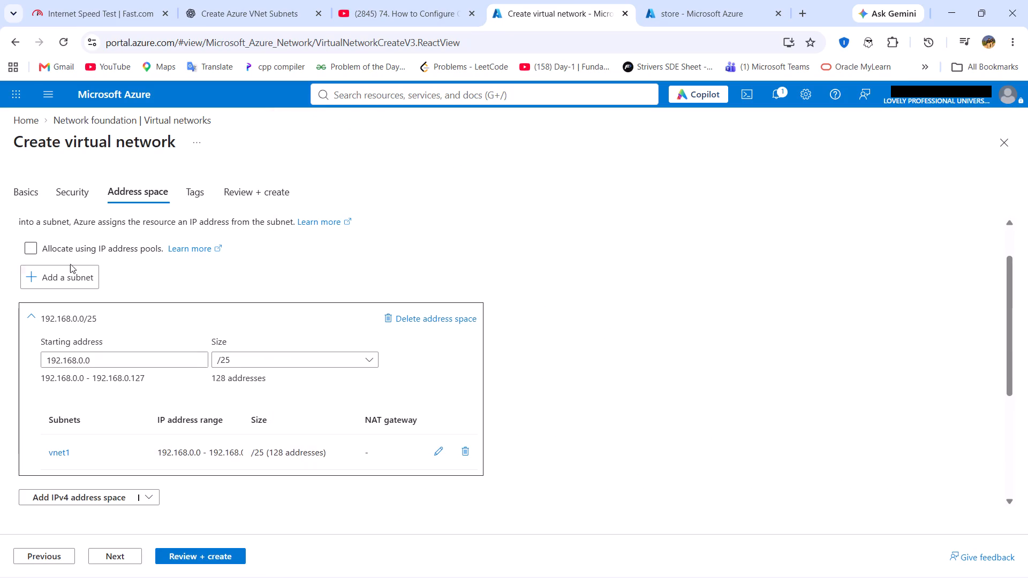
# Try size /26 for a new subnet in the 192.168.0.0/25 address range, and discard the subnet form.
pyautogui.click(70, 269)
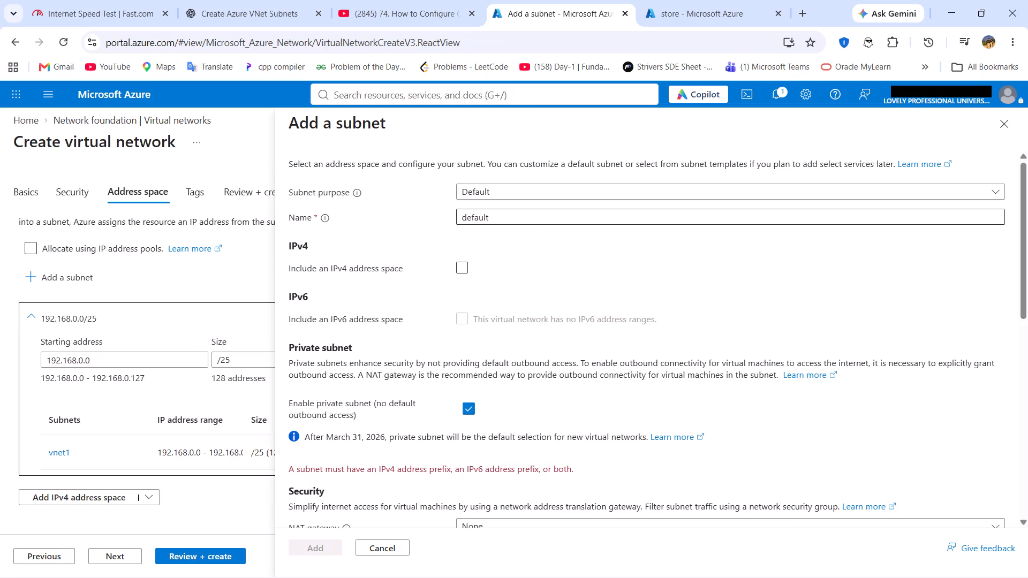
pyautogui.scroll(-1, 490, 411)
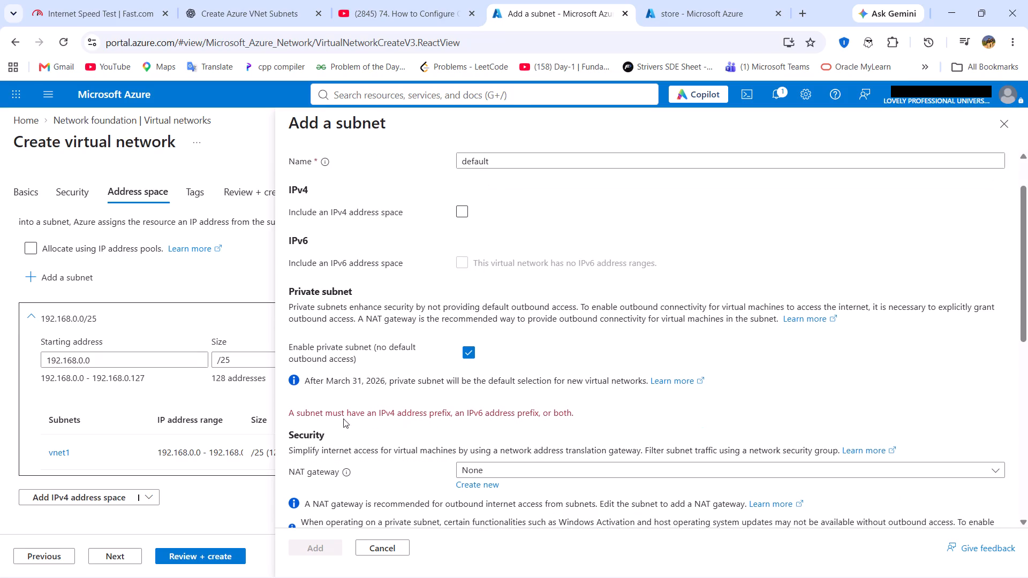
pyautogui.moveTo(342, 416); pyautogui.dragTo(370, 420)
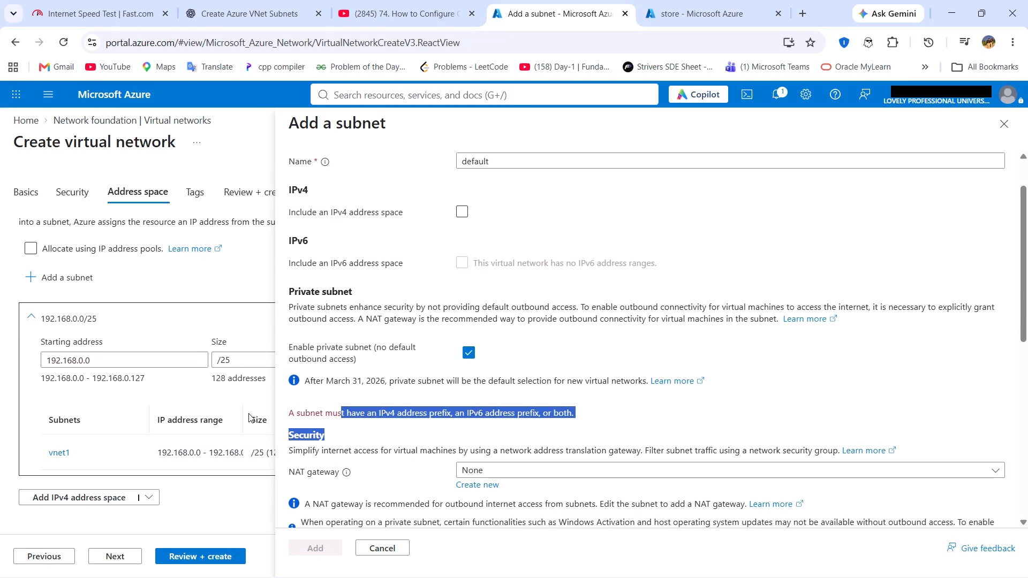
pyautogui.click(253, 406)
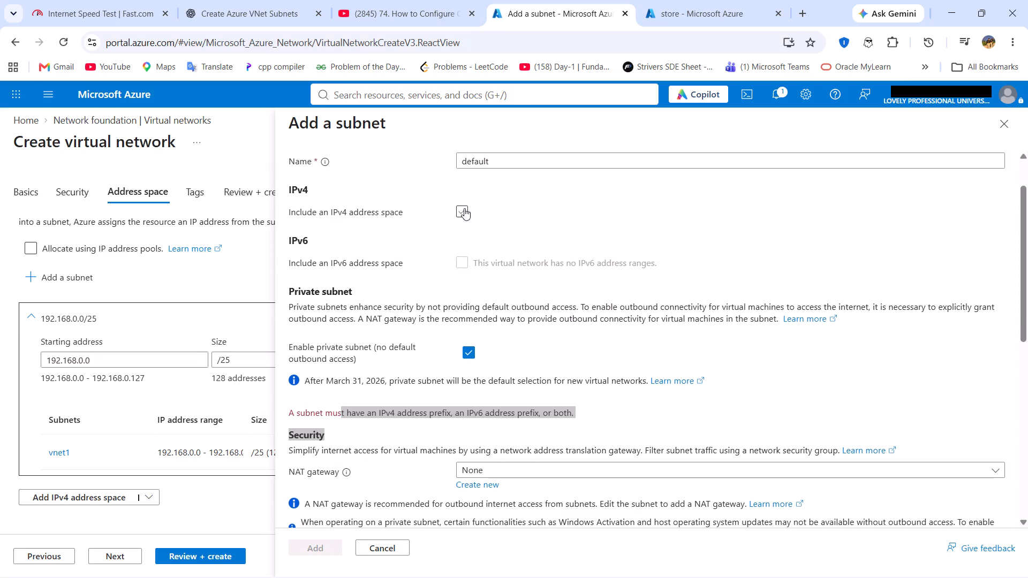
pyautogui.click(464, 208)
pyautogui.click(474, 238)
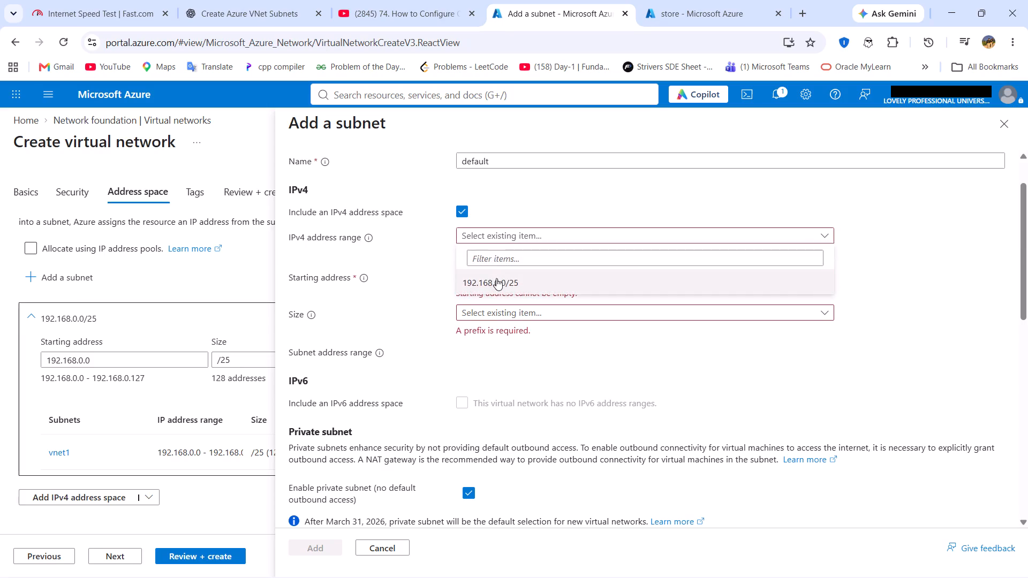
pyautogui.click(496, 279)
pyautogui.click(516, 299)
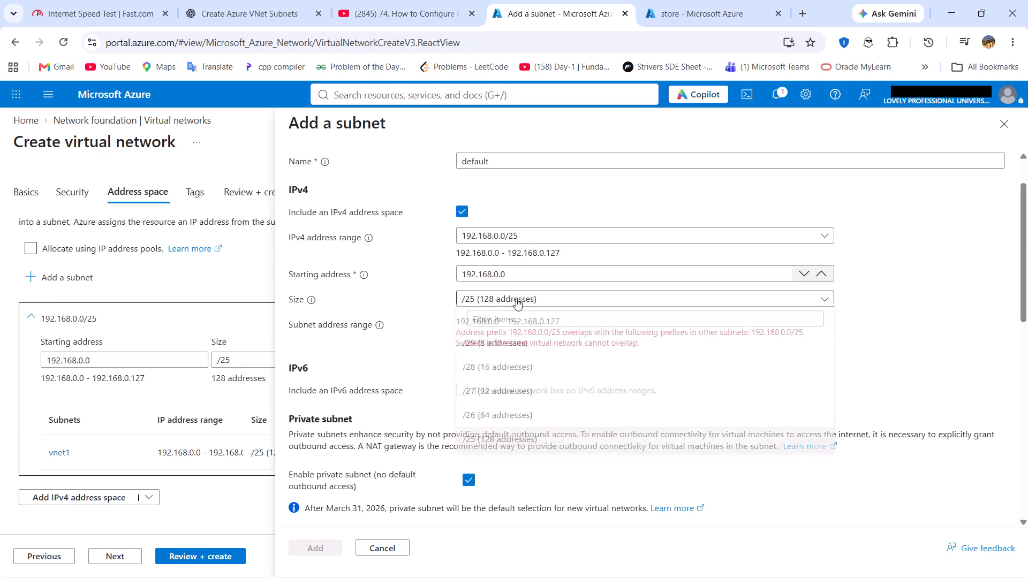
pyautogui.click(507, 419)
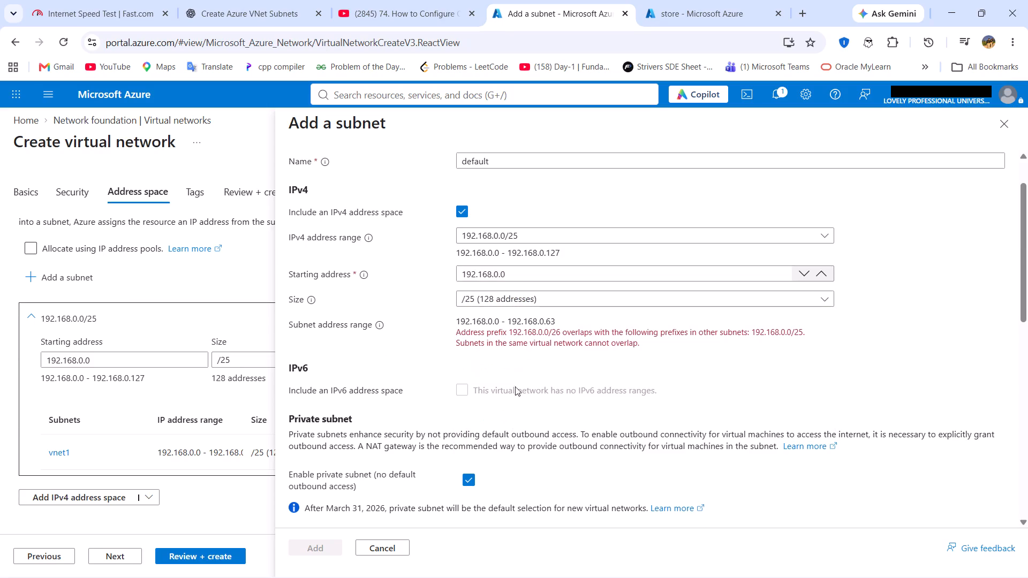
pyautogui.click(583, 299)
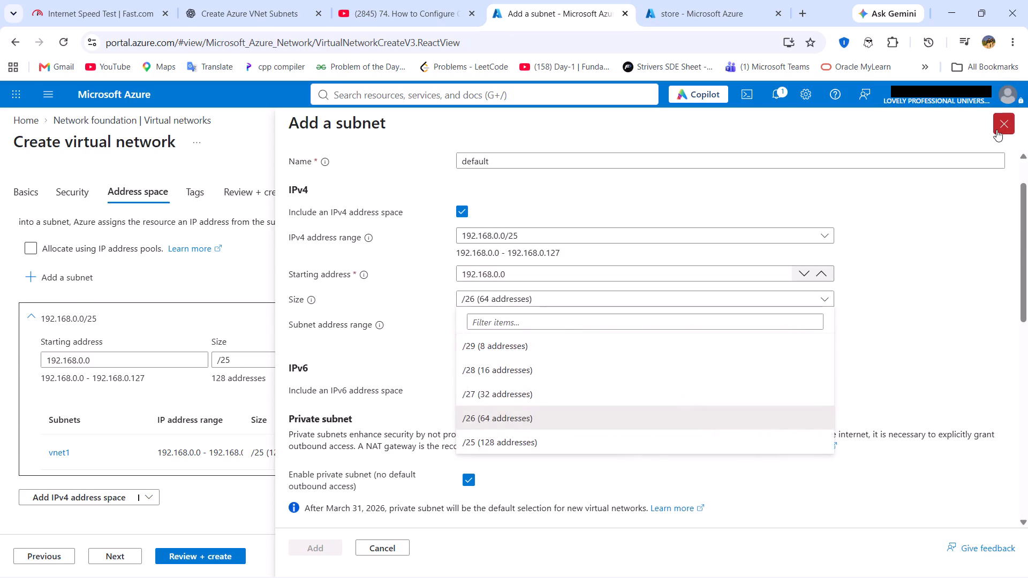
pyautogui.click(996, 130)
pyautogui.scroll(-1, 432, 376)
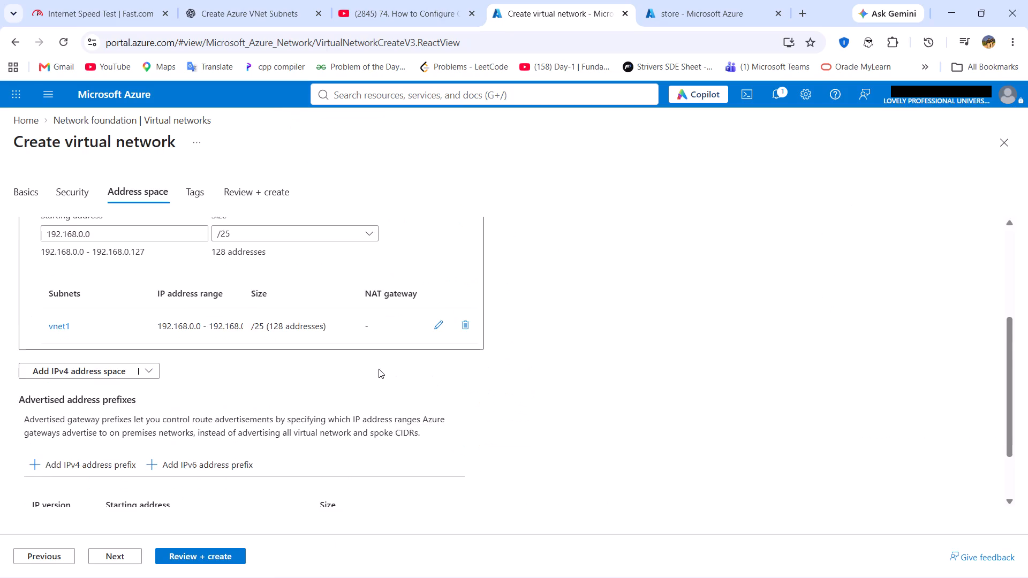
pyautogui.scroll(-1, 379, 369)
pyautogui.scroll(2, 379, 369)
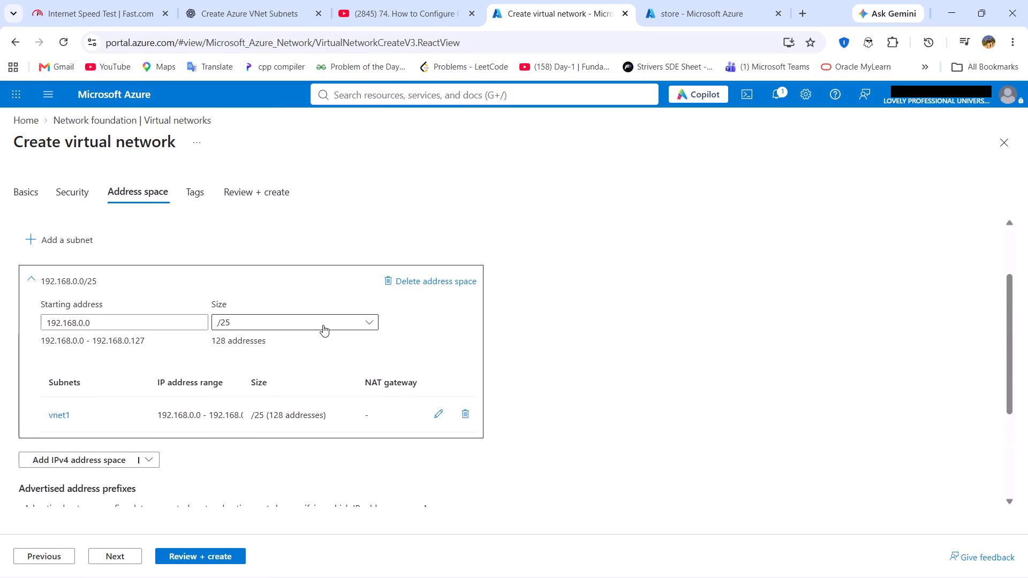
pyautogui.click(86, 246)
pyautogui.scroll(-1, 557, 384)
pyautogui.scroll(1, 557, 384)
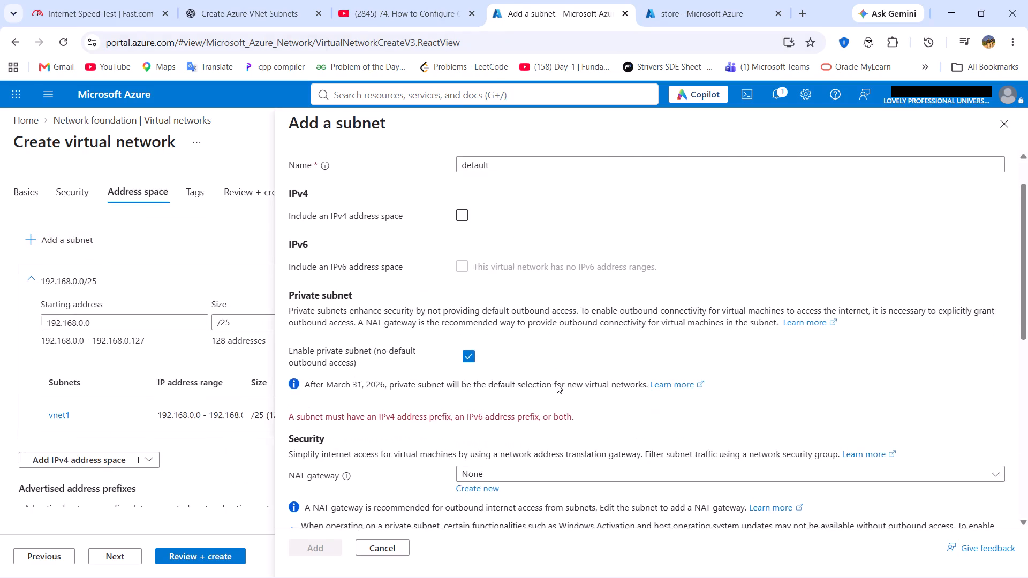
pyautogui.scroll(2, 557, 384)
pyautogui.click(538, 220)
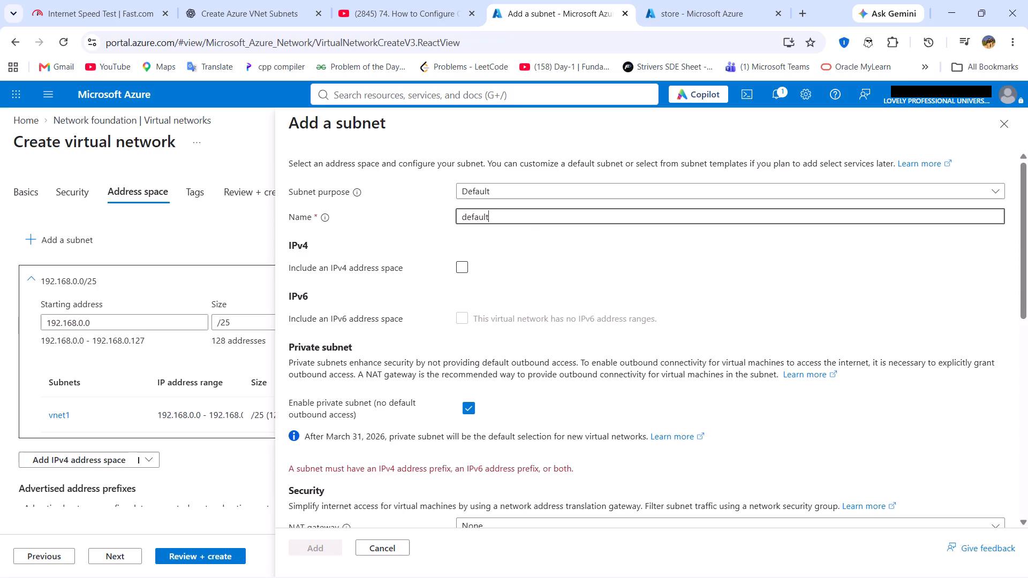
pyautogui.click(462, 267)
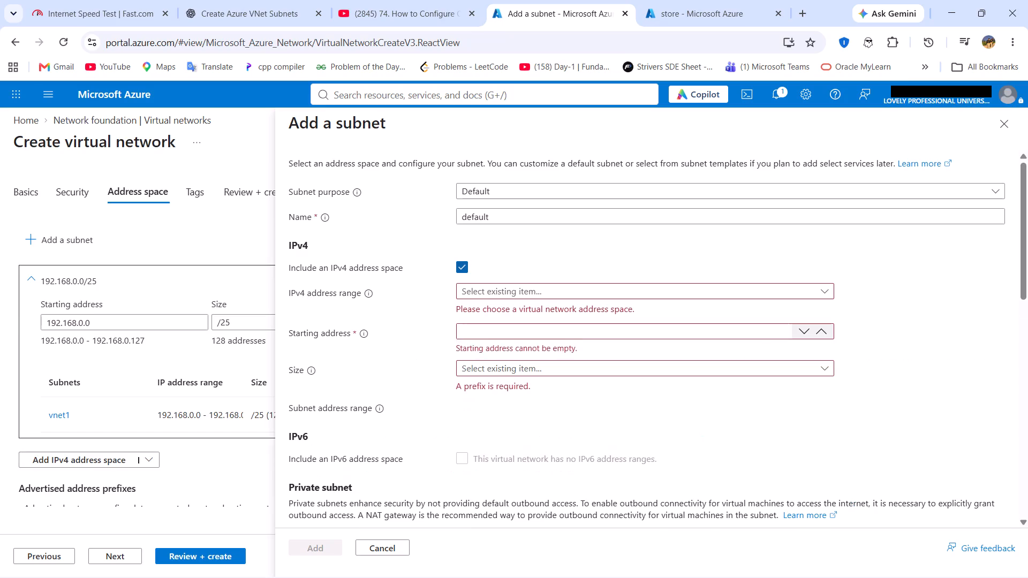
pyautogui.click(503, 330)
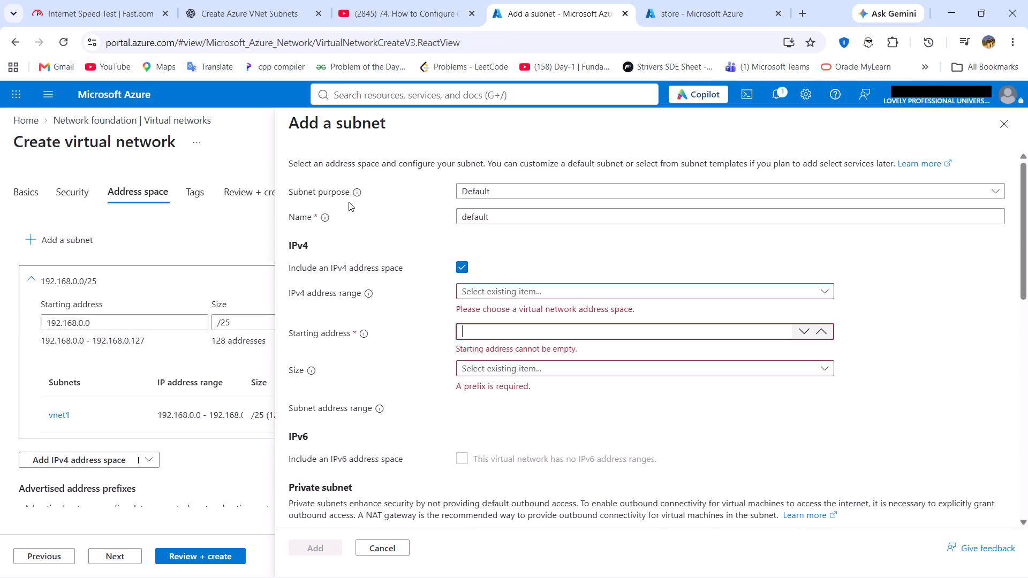
pyautogui.click(283, 0)
pyautogui.scroll(-2, 387, 357)
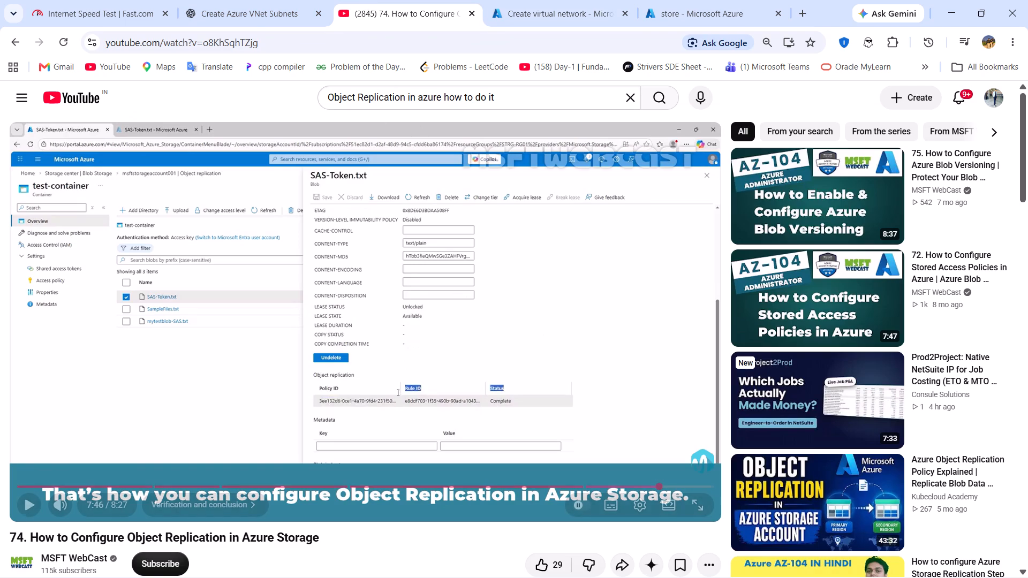
pyautogui.moveTo(511, 98); pyautogui.dragTo(66, 32)
pyautogui.press('BackSpace')
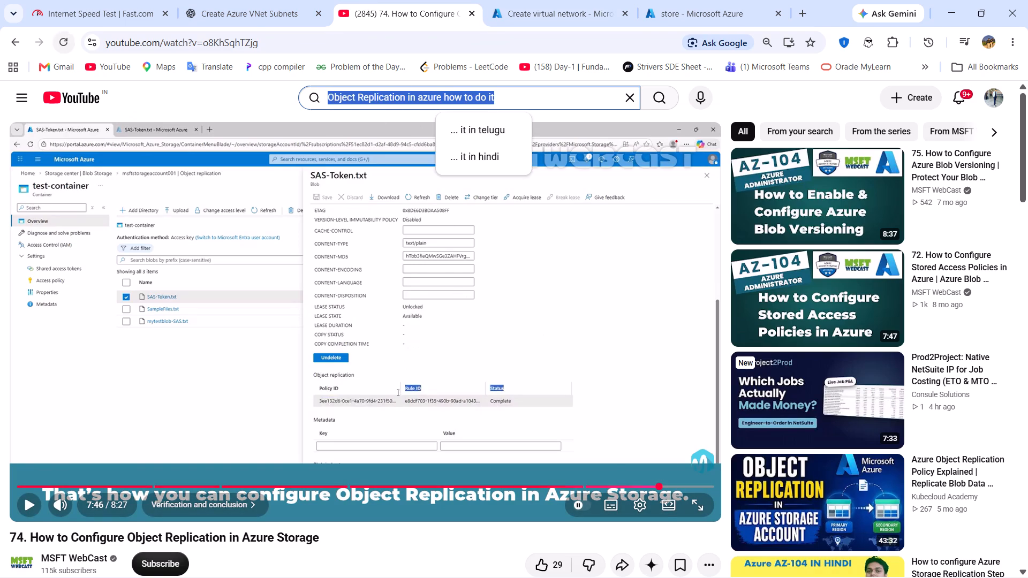
pyautogui.write('vpc pee')
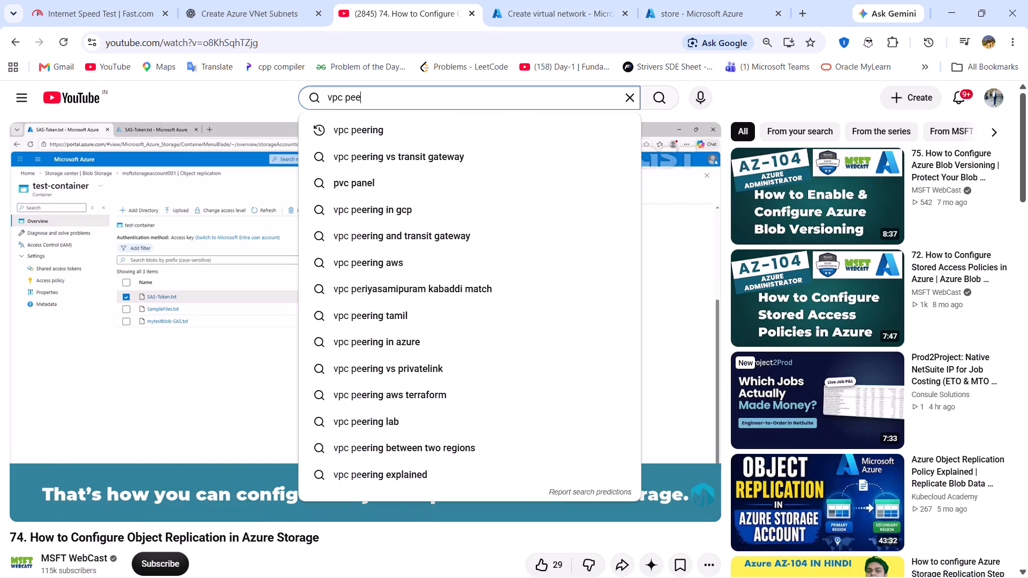
pyautogui.click(369, 121)
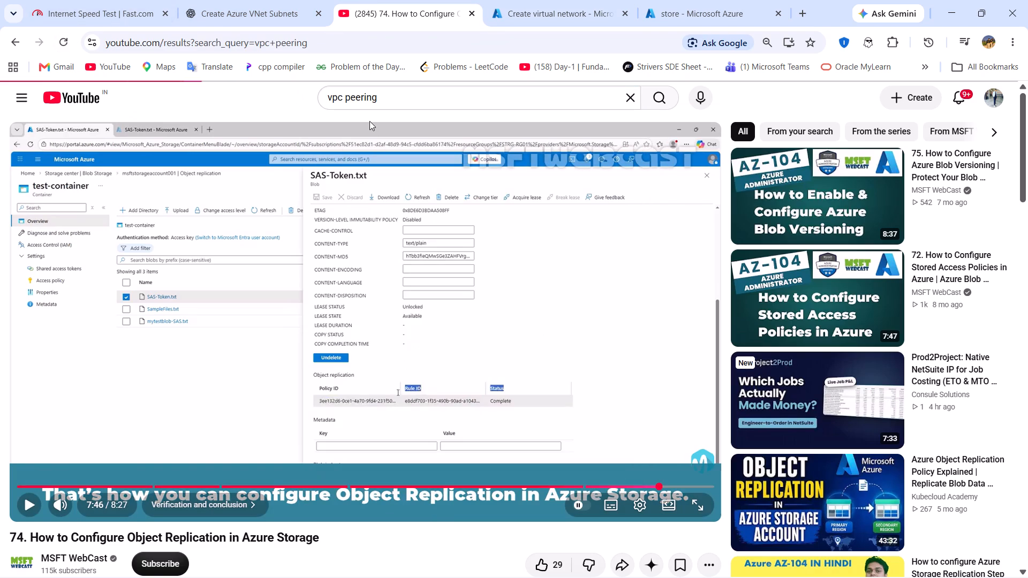
pyautogui.scroll(-1, 481, 446)
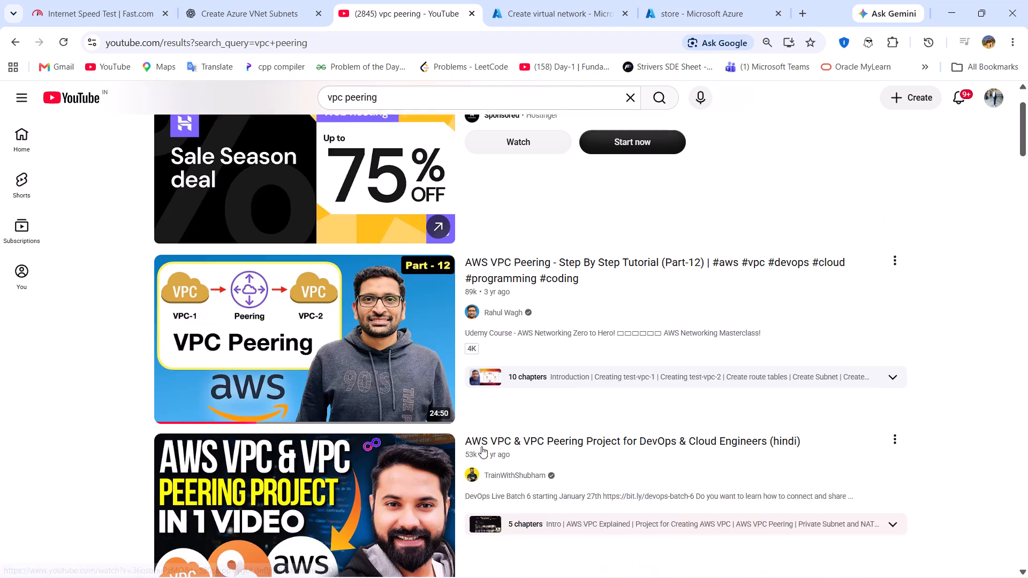
pyautogui.scroll(-1, 481, 446)
pyautogui.click(319, 331)
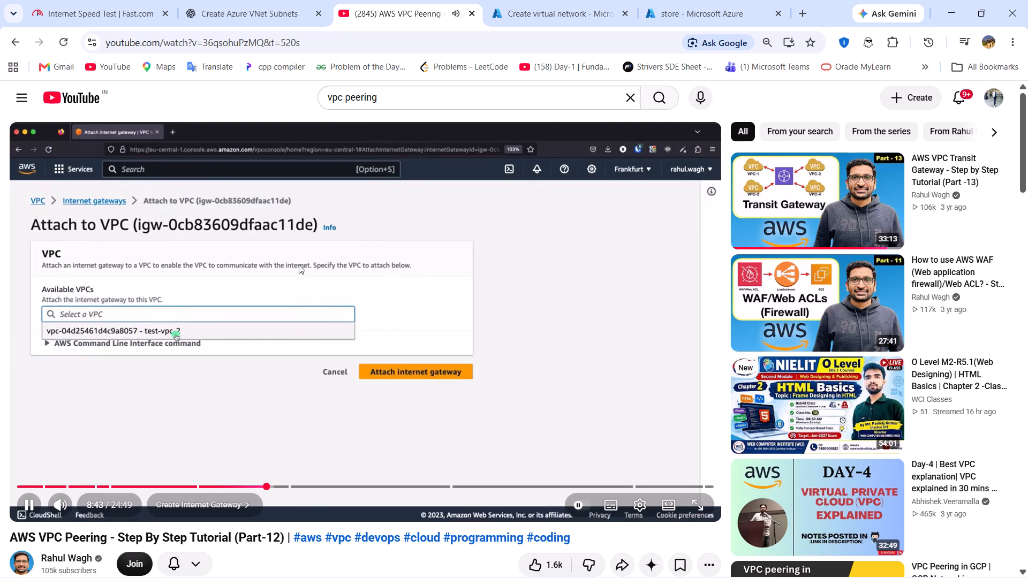
# Skim the AWS VPC Peering tutorial's subnet creation section to see how the subnet is configured, and pause it.
pyautogui.press('space')
pyautogui.press('Left')
pyautogui.press('Left')
pyautogui.press('Left')
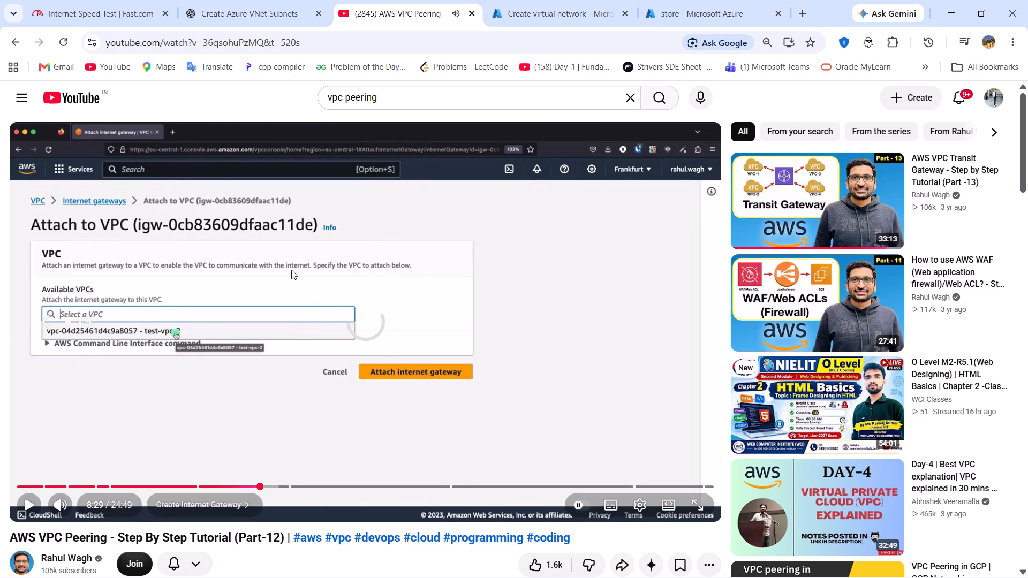
pyautogui.click(180, 477)
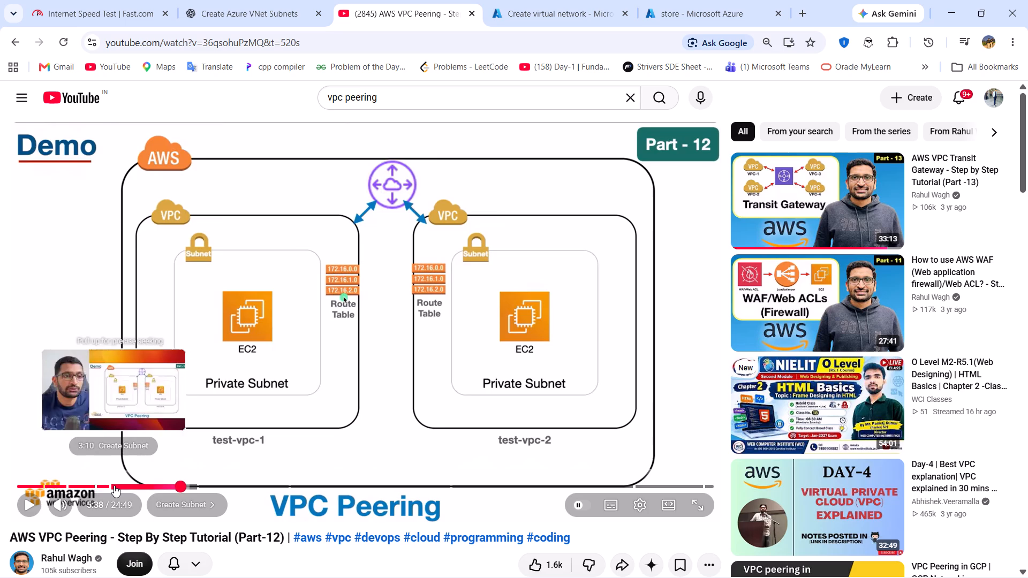
pyautogui.click(114, 485)
pyautogui.press('space')
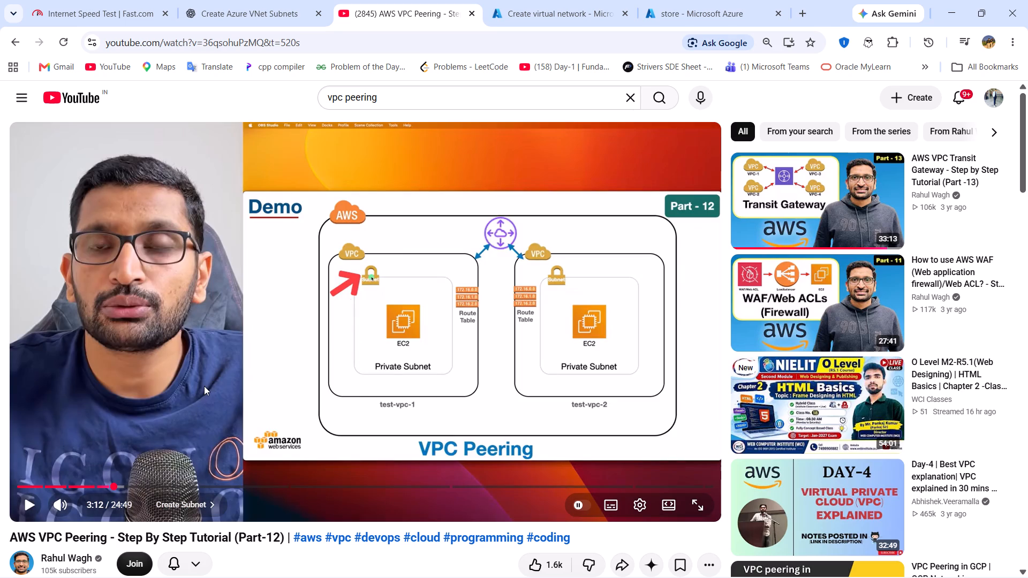
pyautogui.press('Right')
pyautogui.press('Right')
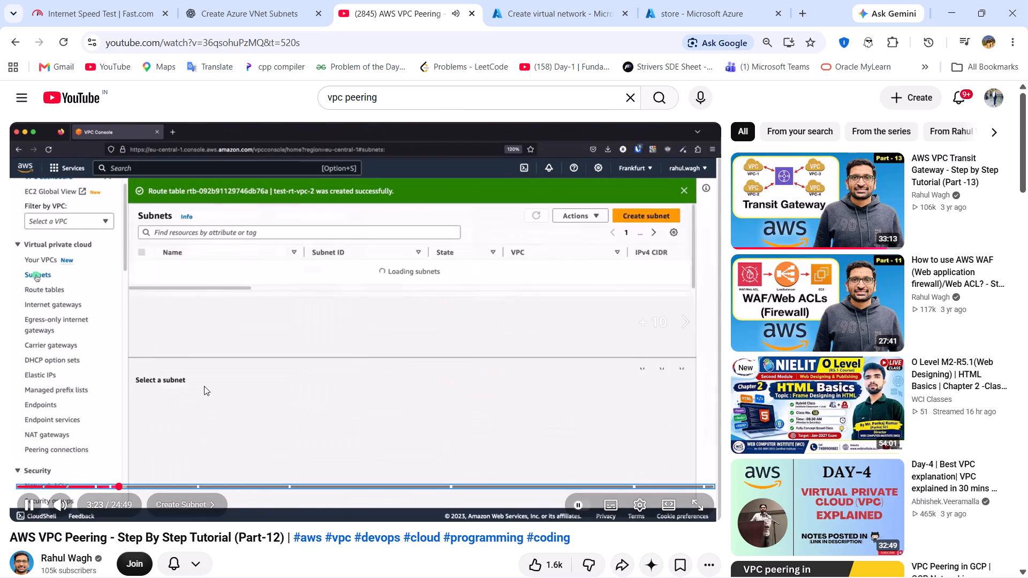
pyautogui.press('Right')
pyautogui.press('Right')
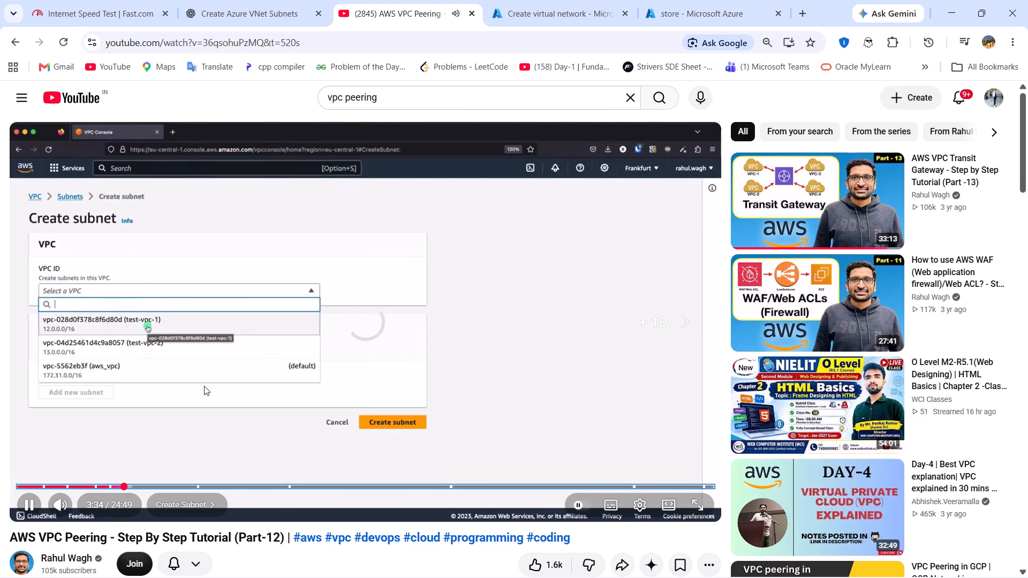
pyautogui.press('Right')
pyautogui.press('Right')
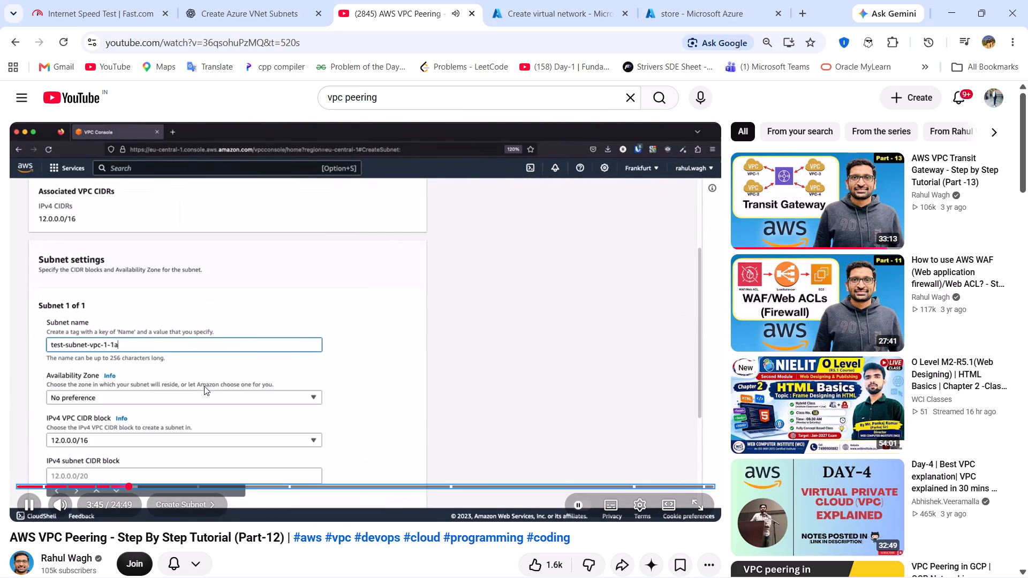
pyautogui.press('space')
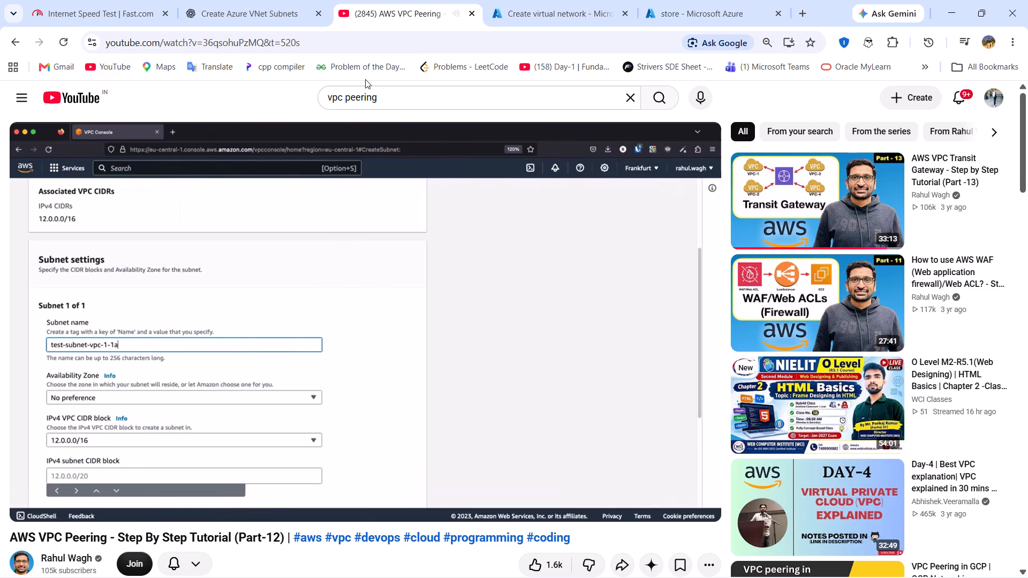
# Search YouTube for "vnet peering azure" and open the Azure VNet Peering Step-by-Step Demo, Part-23.
pyautogui.moveTo(393, 90); pyautogui.dragTo(206, 61)
pyautogui.press('BackSpace')
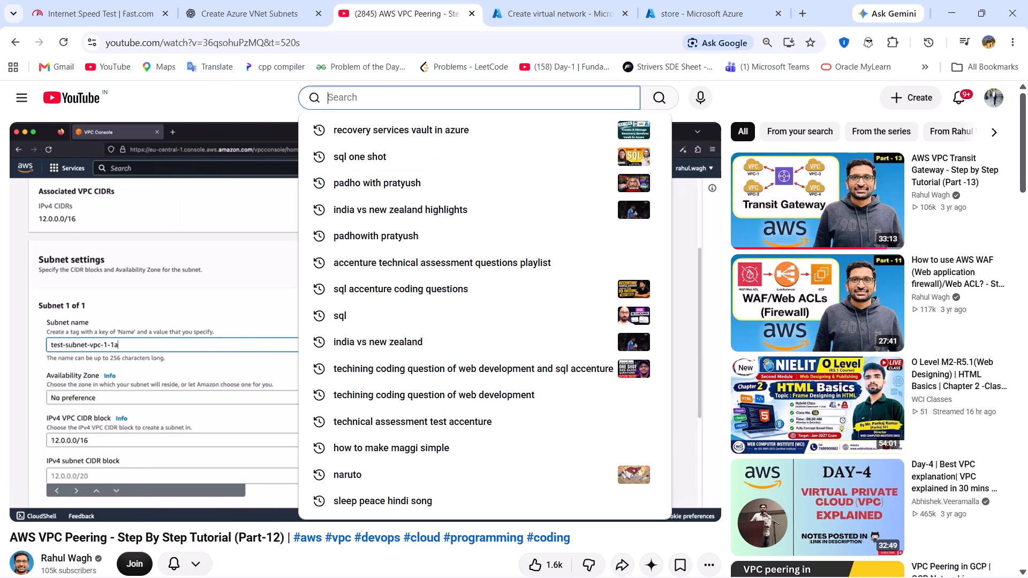
pyautogui.write('vnet')
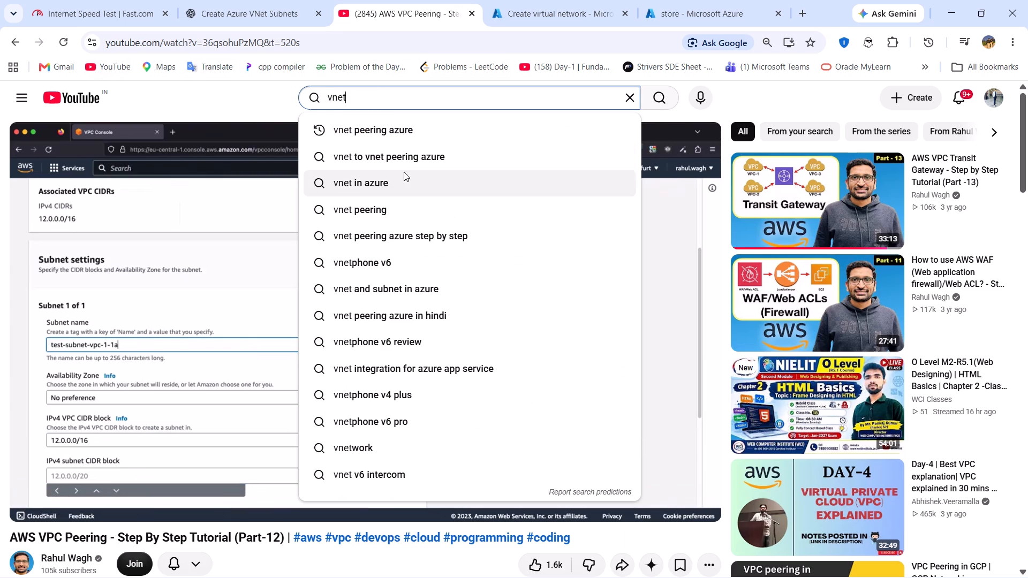
pyautogui.click(392, 135)
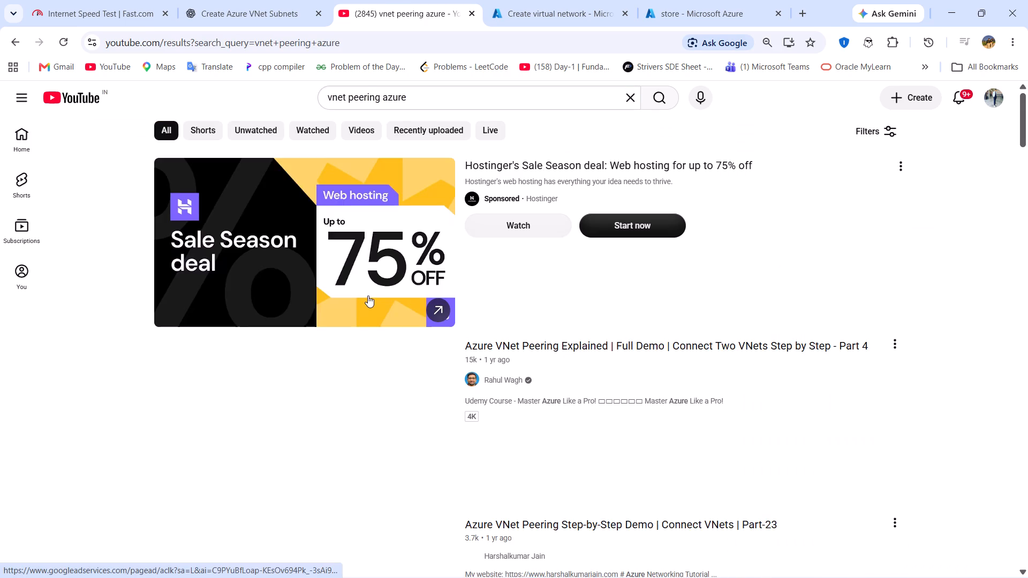
pyautogui.scroll(-1, 366, 302)
pyautogui.scroll(-1, 329, 445)
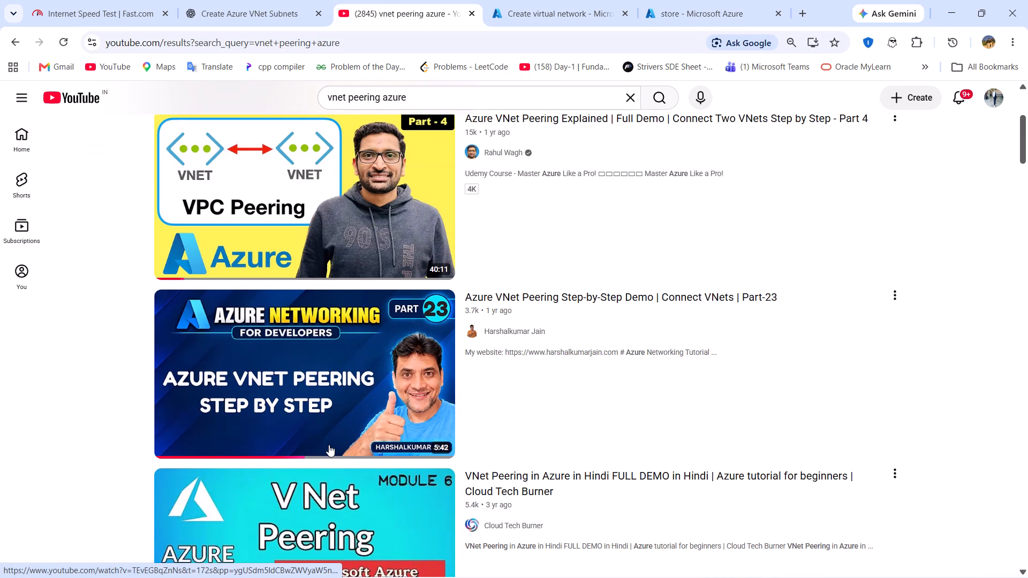
pyautogui.click(391, 424)
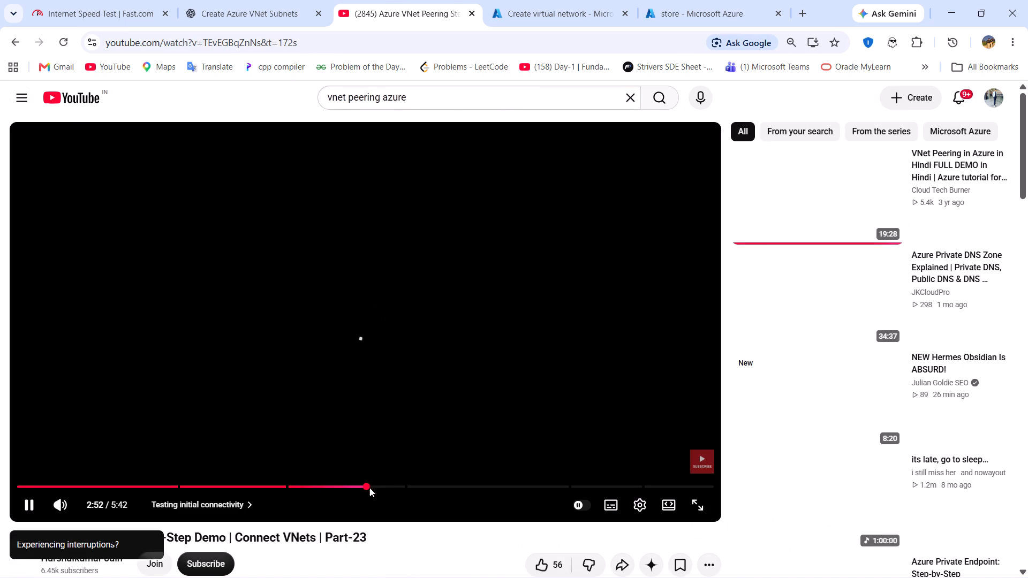
# Skim the Azure VNet Peering demo back to its Azure environment setup section to examine the VNets and VMs, and pause it.
pyautogui.scroll(-1, 319, 548)
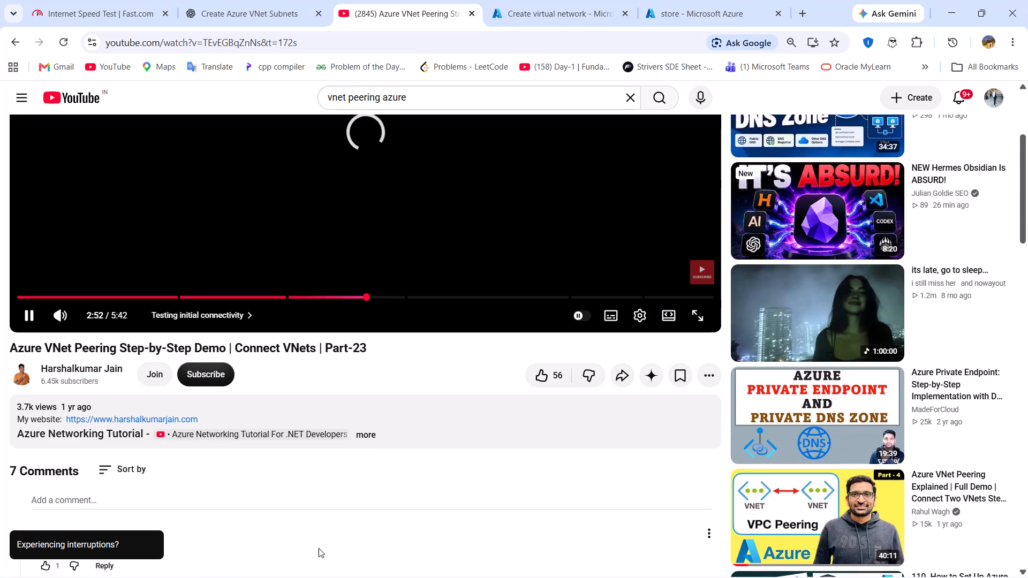
pyautogui.scroll(-1, 319, 548)
pyautogui.hscroll(1, 319, 548)
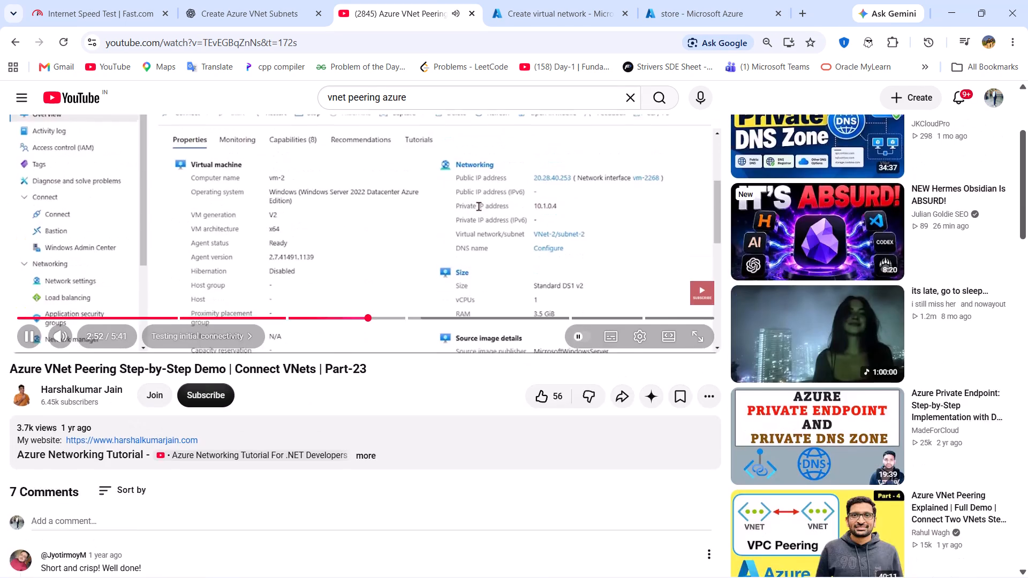
pyautogui.scroll(2, 343, 381)
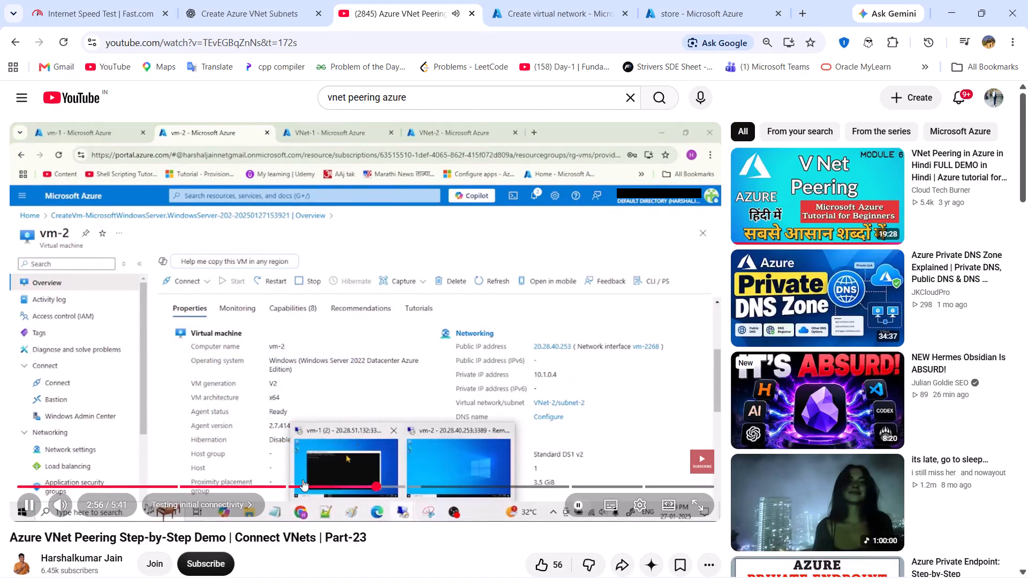
pyautogui.click(318, 481)
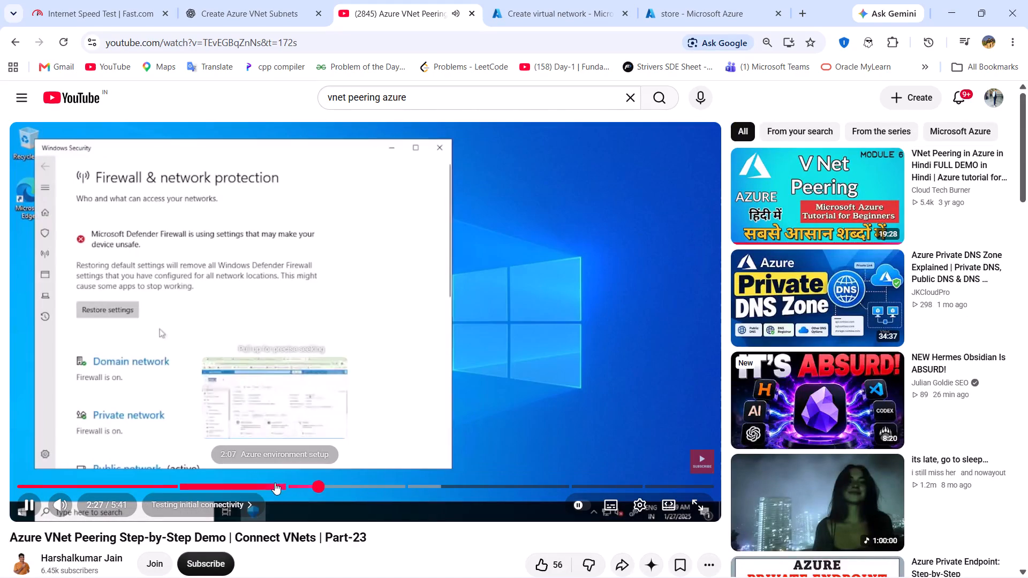
pyautogui.click(255, 483)
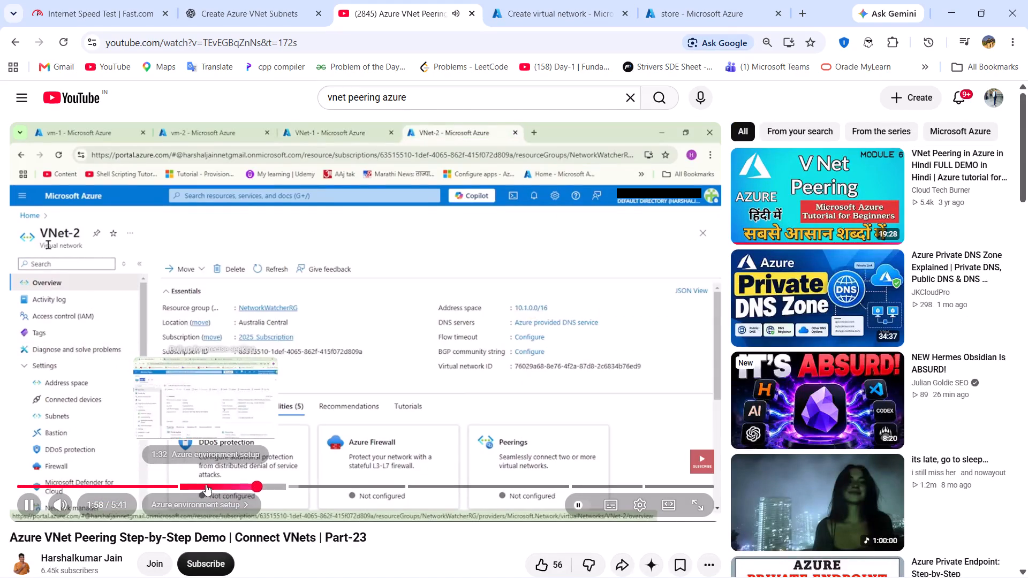
pyautogui.click(206, 484)
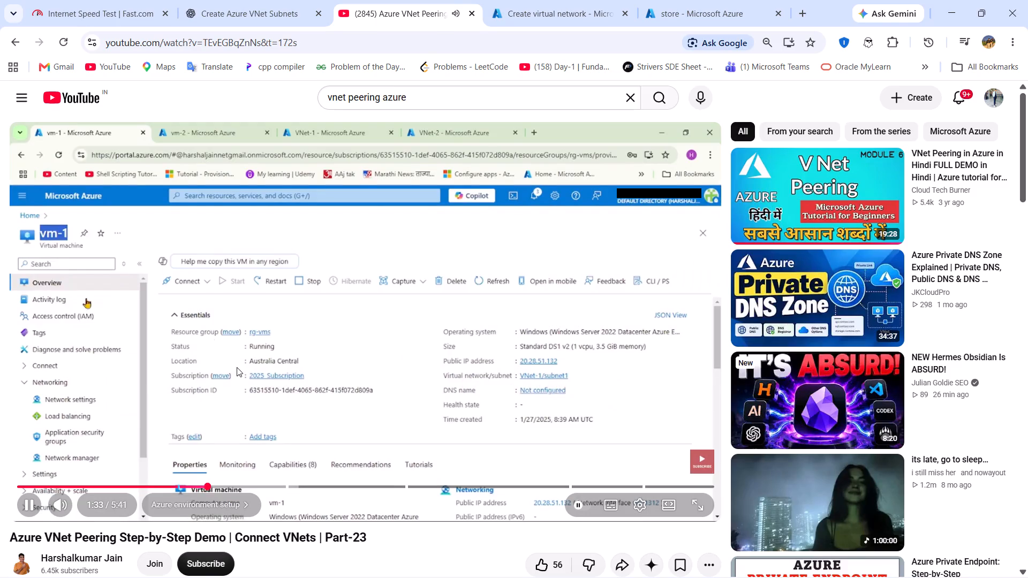
pyautogui.click(319, 361)
# Back in the Azure portal, examine the new virtual network's address space, available size options and vnet2 subnet.
pyautogui.click(266, 0)
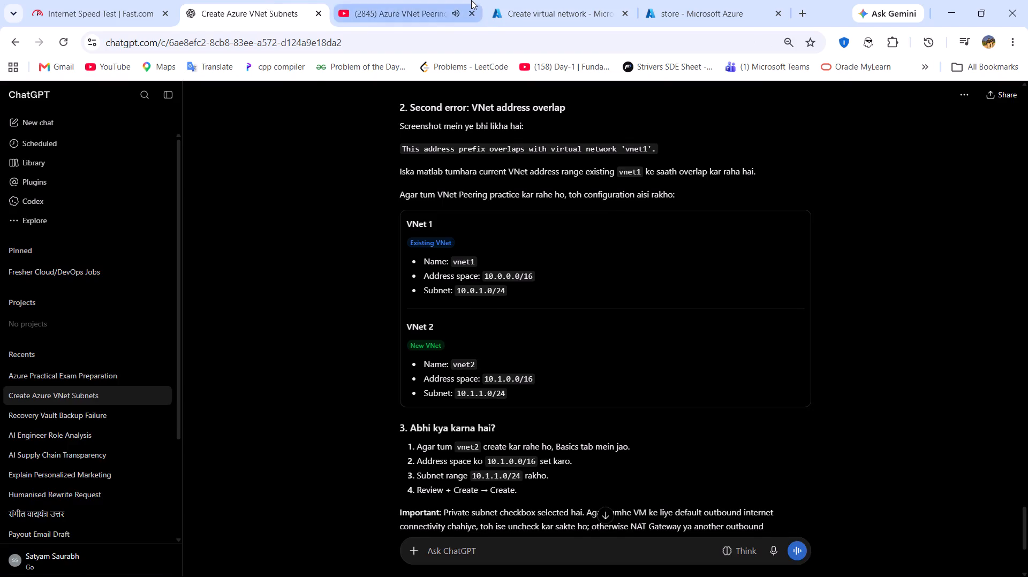
pyautogui.click(471, 0)
pyautogui.click(585, 0)
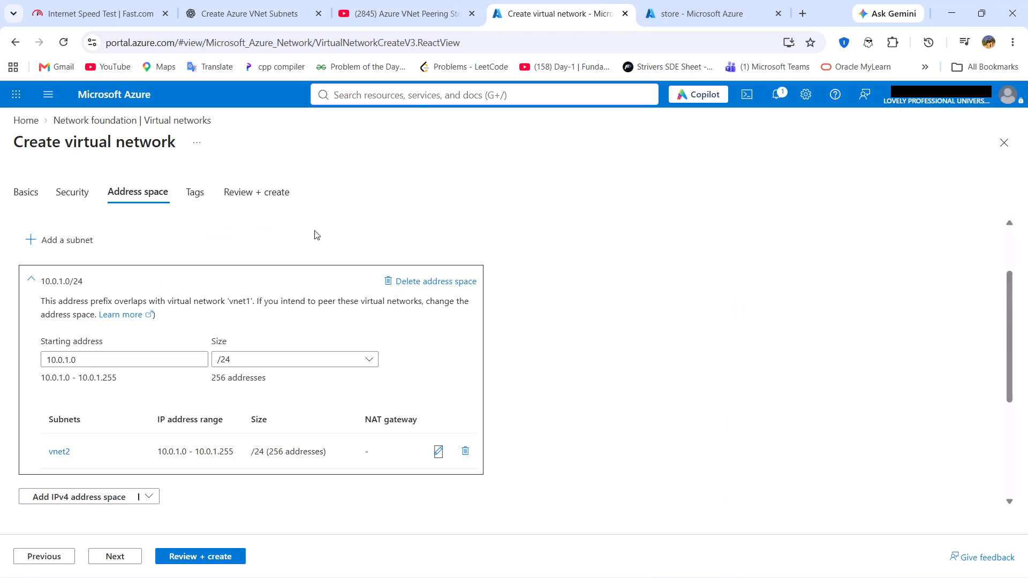
pyautogui.scroll(-1, 314, 230)
pyautogui.scroll(1, 342, 336)
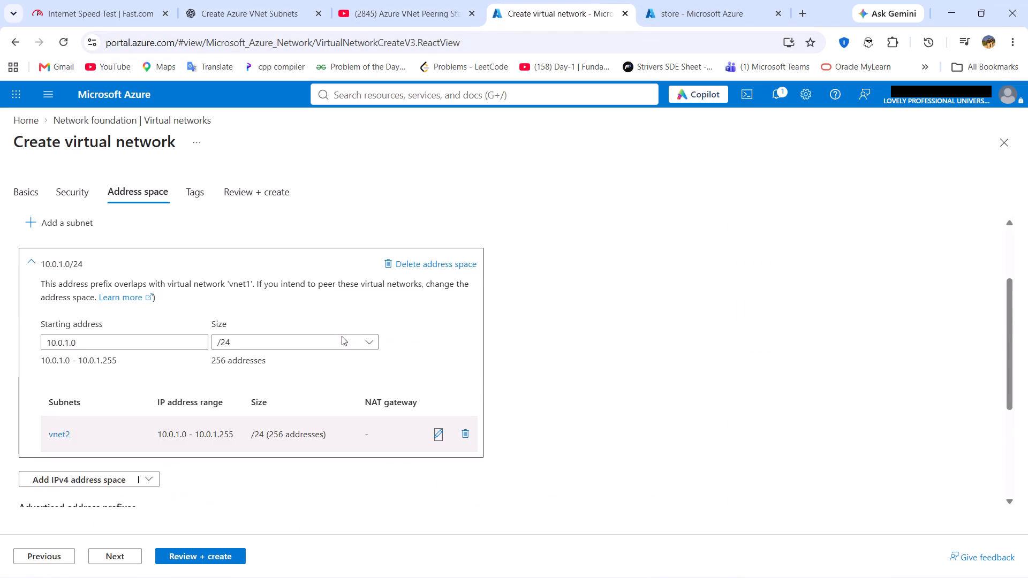
pyautogui.scroll(1, 309, 346)
pyautogui.scroll(2, 195, 358)
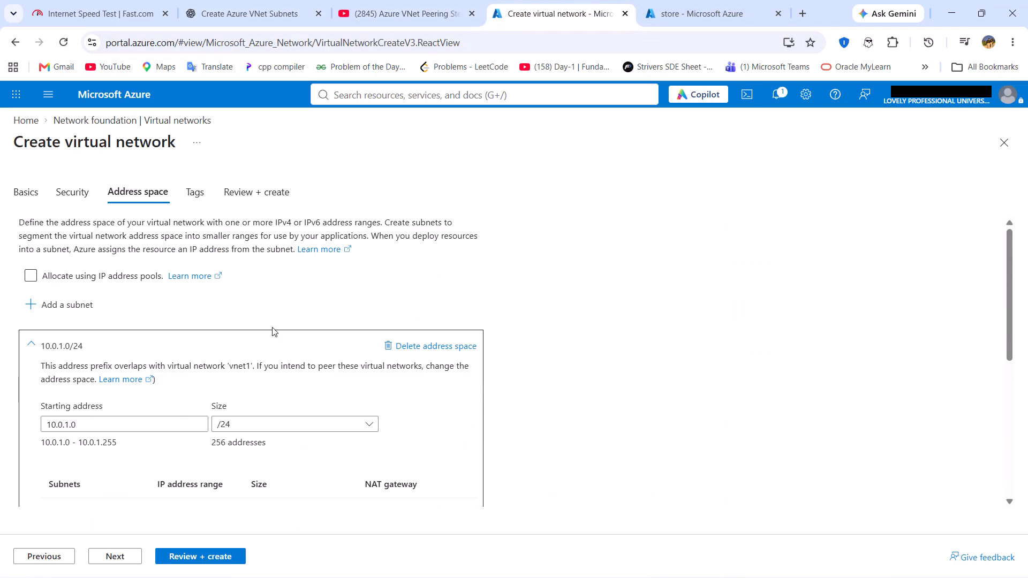
pyautogui.scroll(-2, 276, 342)
pyautogui.scroll(-1, 285, 414)
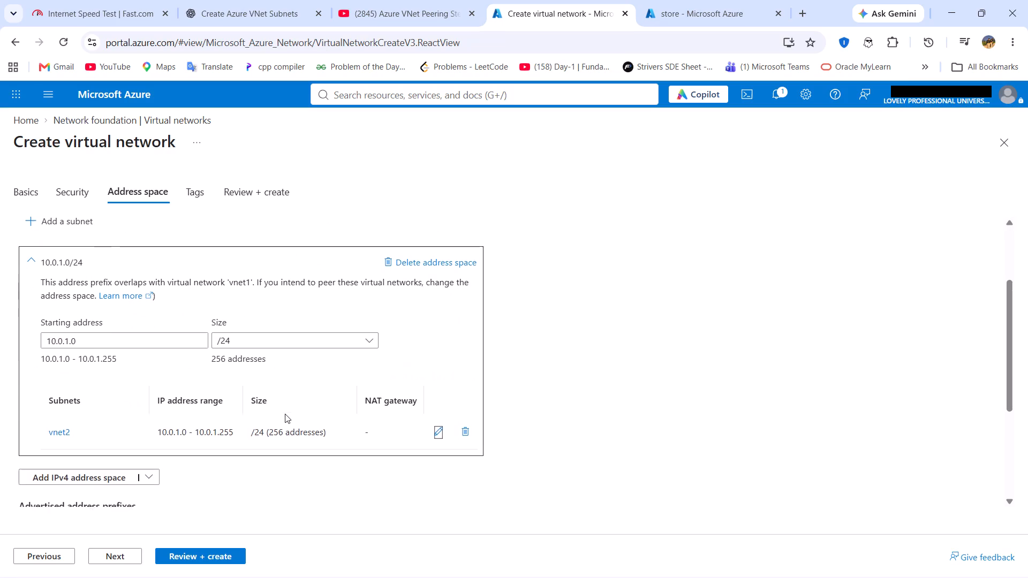
pyautogui.scroll(-1, 285, 414)
pyautogui.click(273, 326)
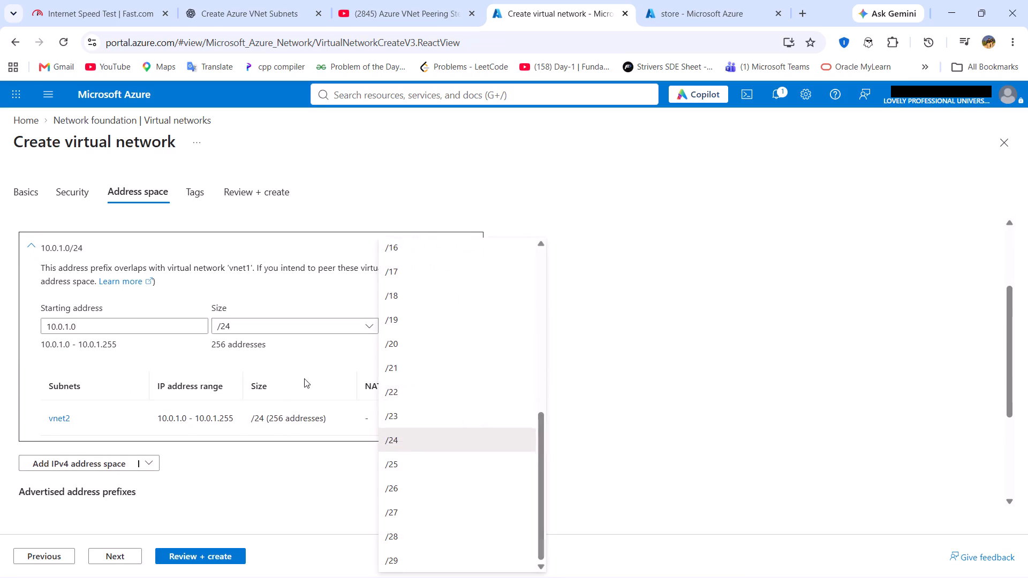
pyautogui.click(293, 374)
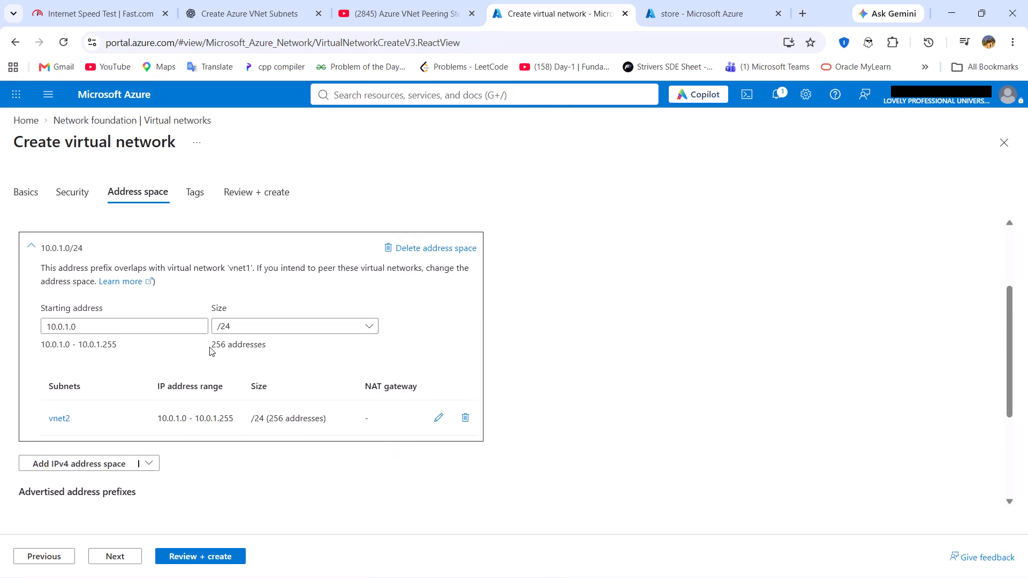
pyautogui.click(134, 326)
pyautogui.scroll(-1, 219, 382)
pyautogui.scroll(4, 224, 428)
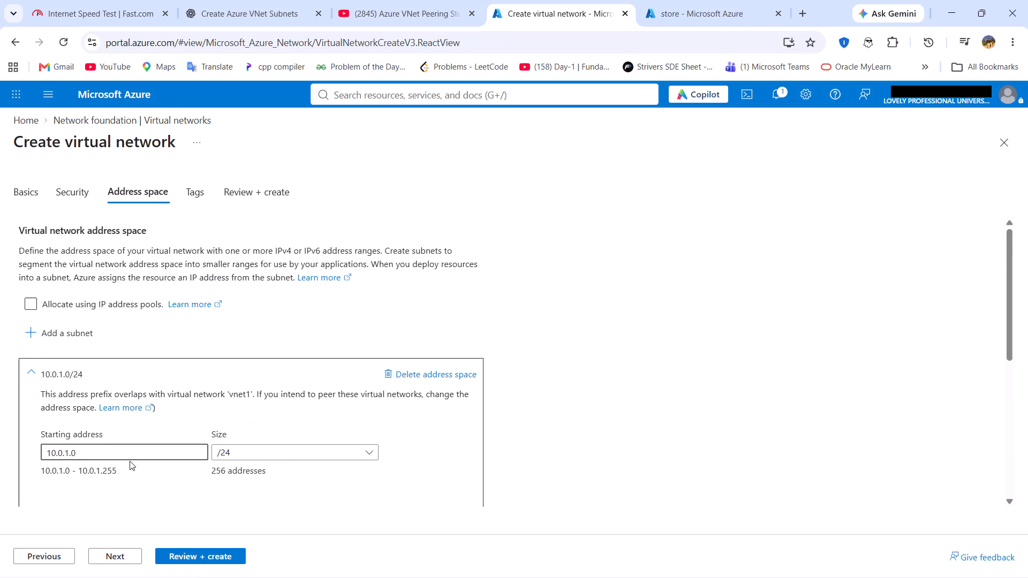
# Validate the vnet2 configuration and create the virtual network in NetworkWatcherRG, UAE North, with address space 10.0.1.0/24.
pyautogui.click(198, 553)
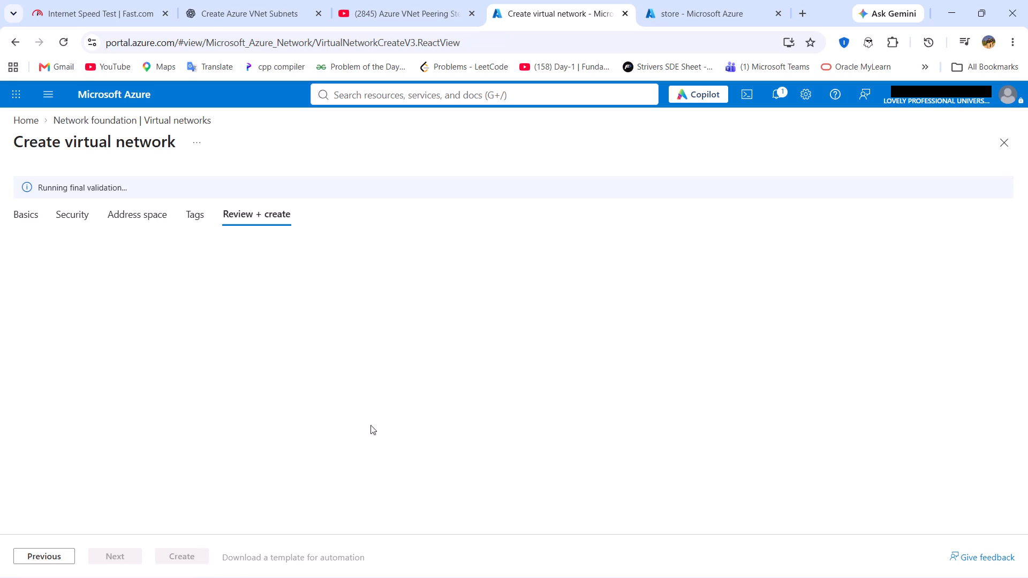
pyautogui.scroll(-3, 260, 419)
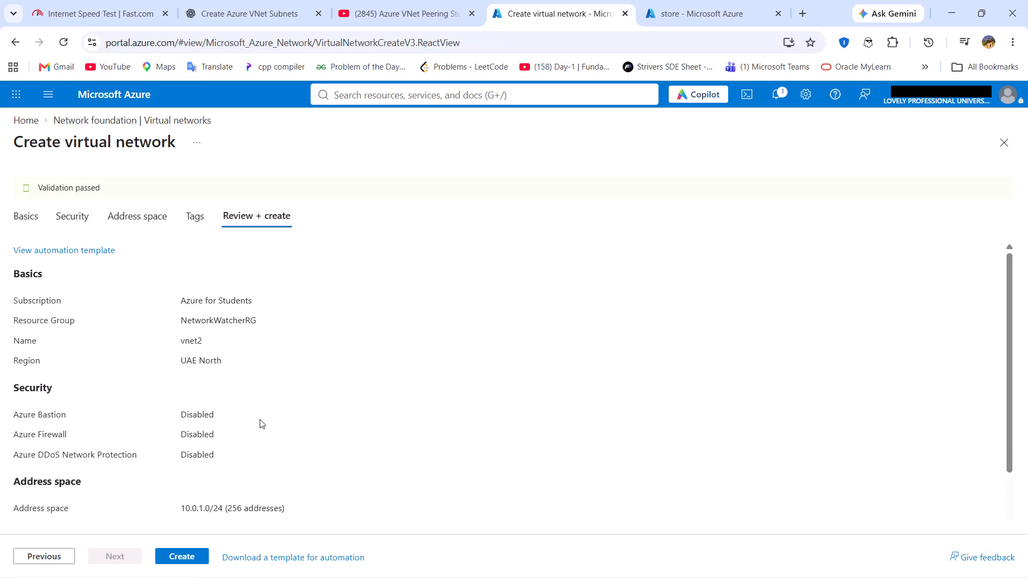
pyautogui.click(178, 550)
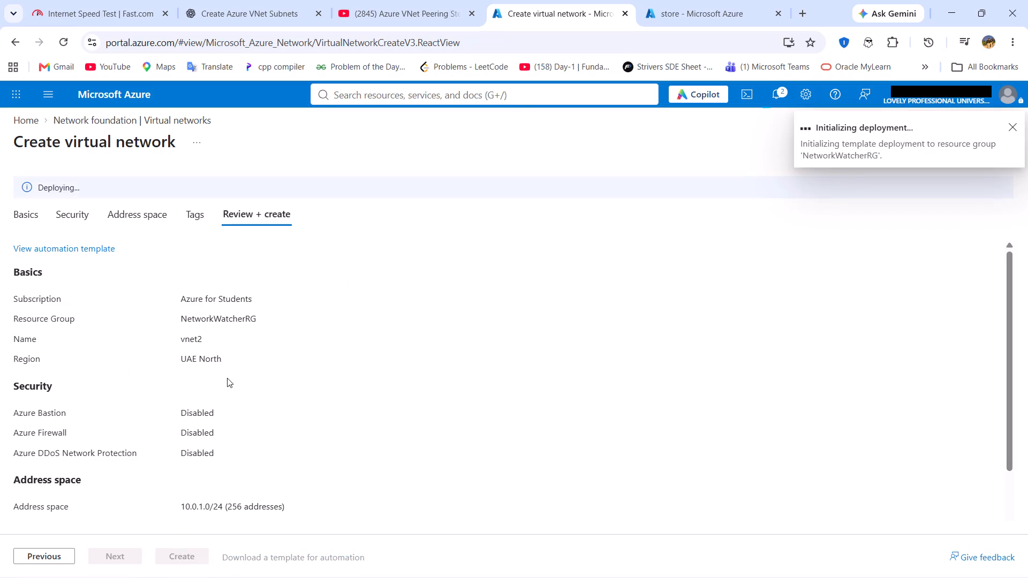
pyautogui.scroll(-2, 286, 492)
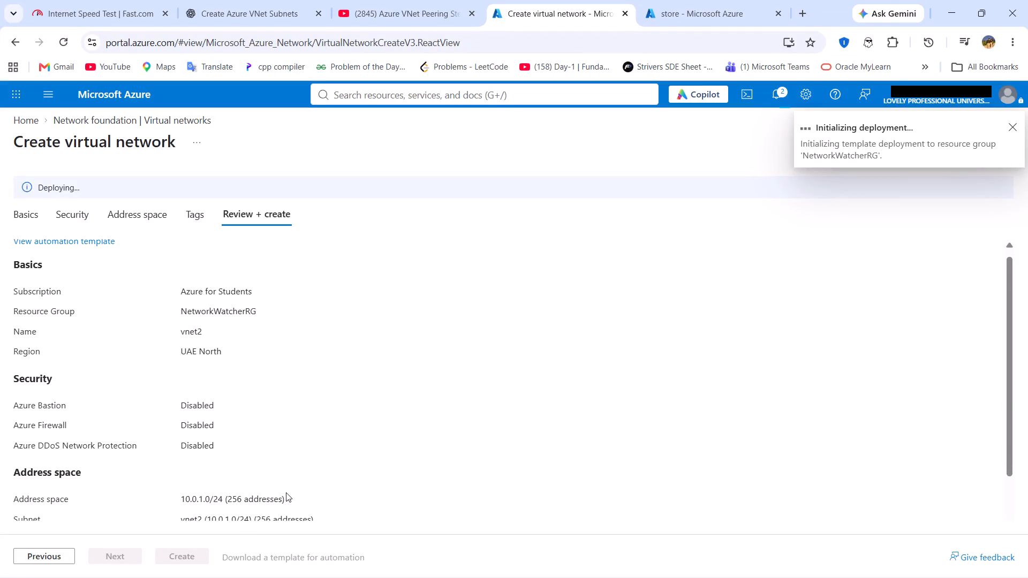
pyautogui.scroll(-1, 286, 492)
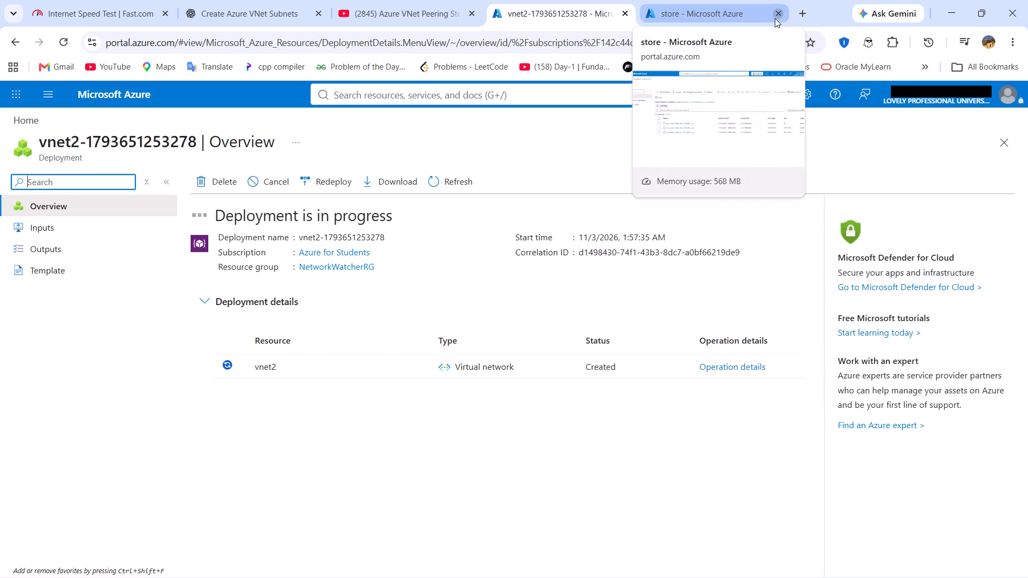
# Duplicate the browser tab with the vnet2 deployment page so a second portal tab is available.
pyautogui.rightClick(558, 8)
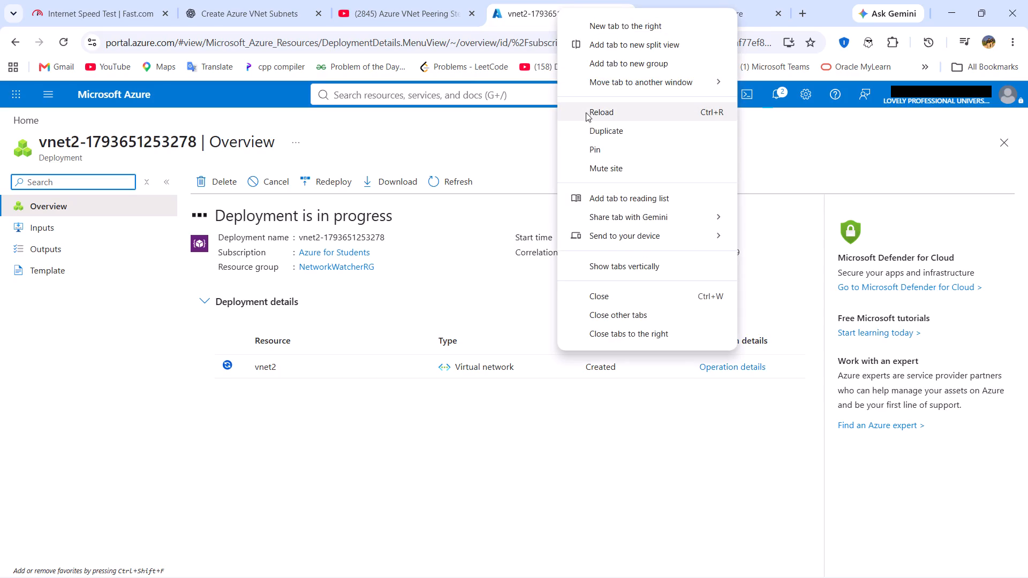
pyautogui.click(595, 126)
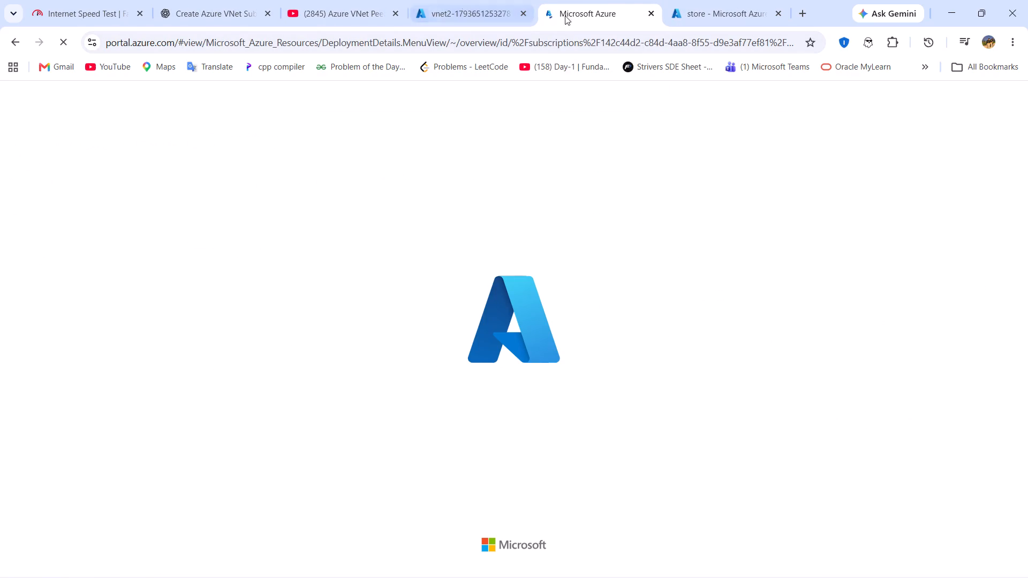
pyautogui.click(457, 5)
pyautogui.click(577, 5)
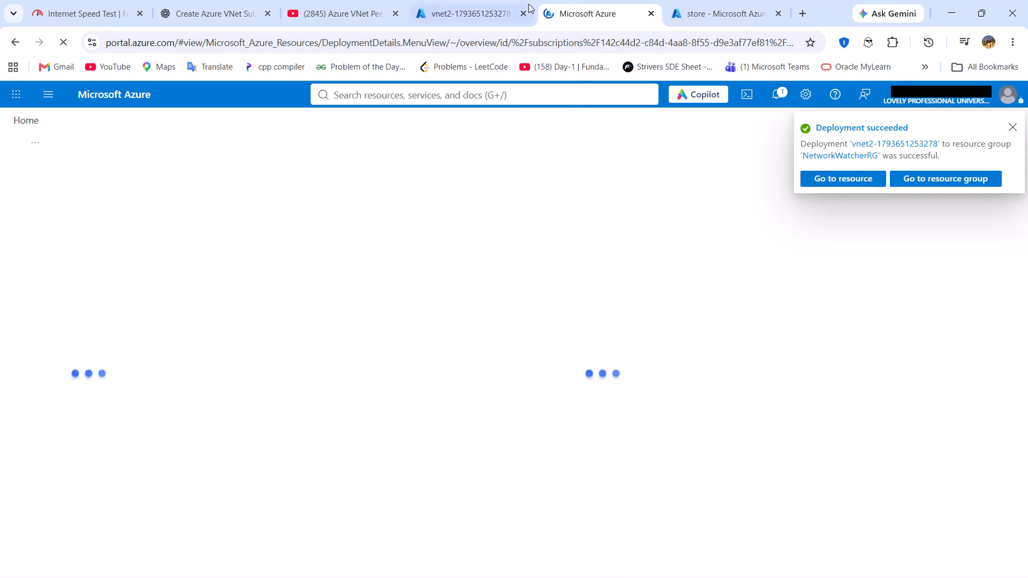
# Open the peerings settings of vnet1 from the list of virtual networks.
pyautogui.click(490, 11)
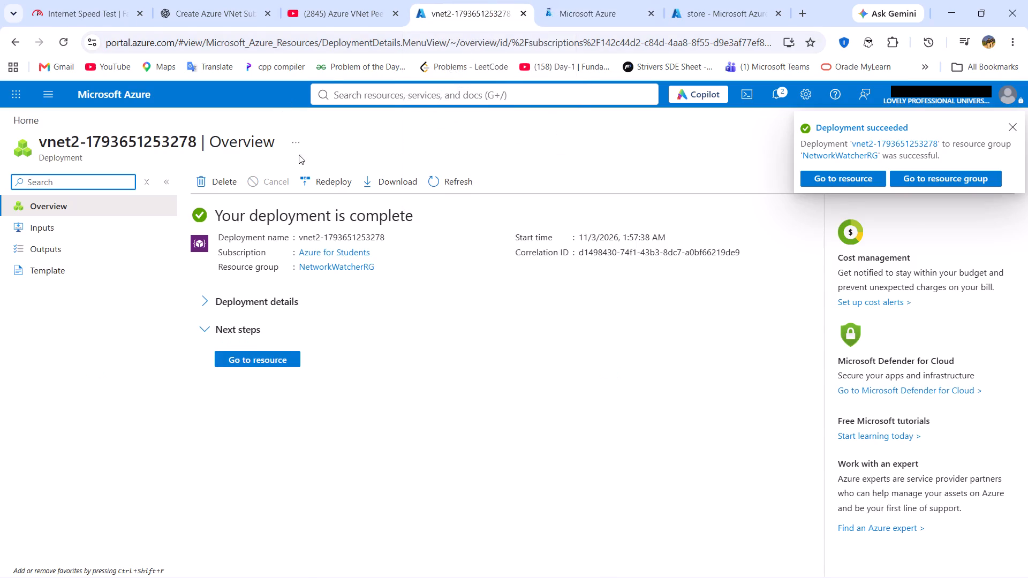
pyautogui.click(357, 88)
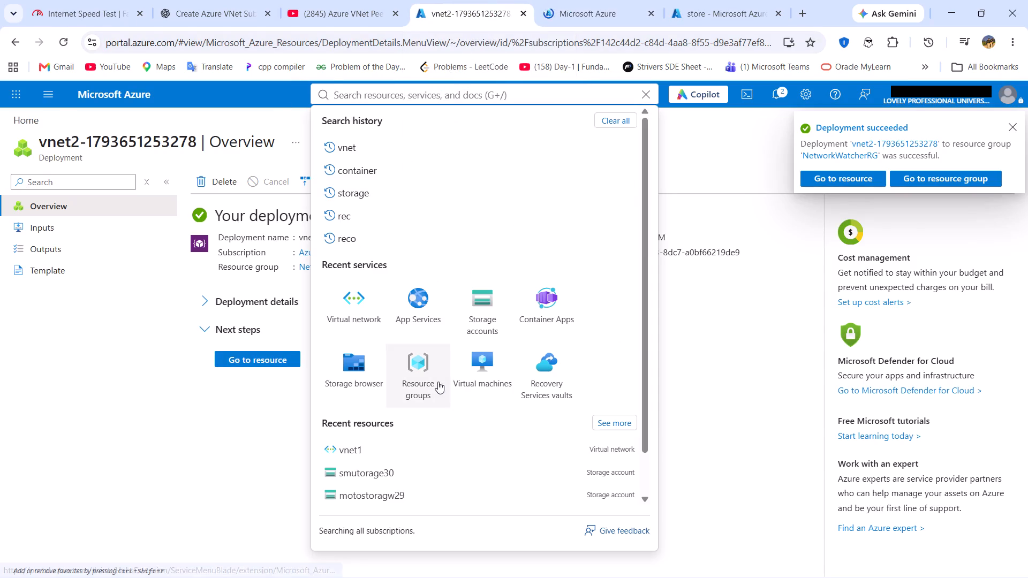
pyautogui.click(363, 320)
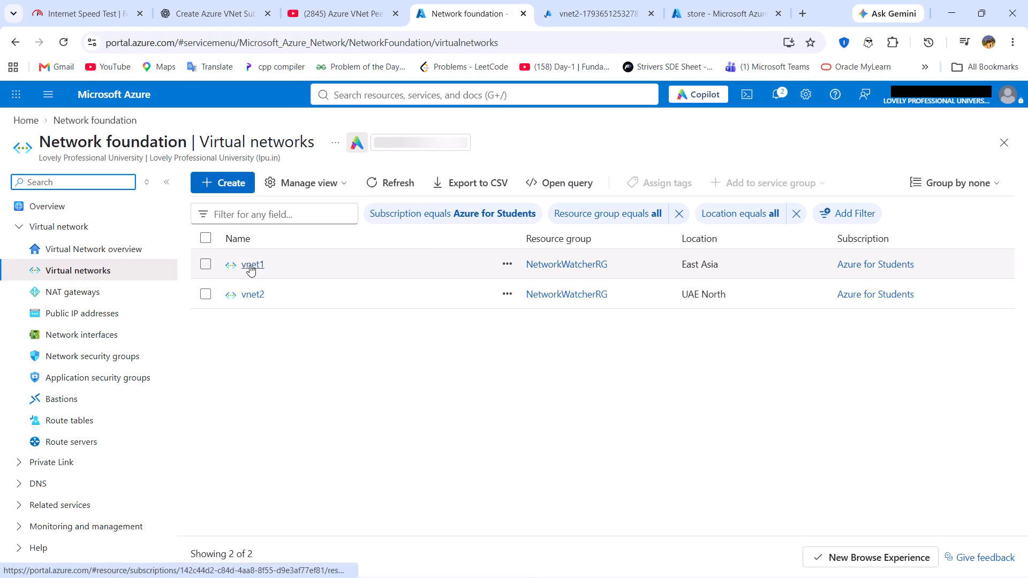
pyautogui.click(250, 265)
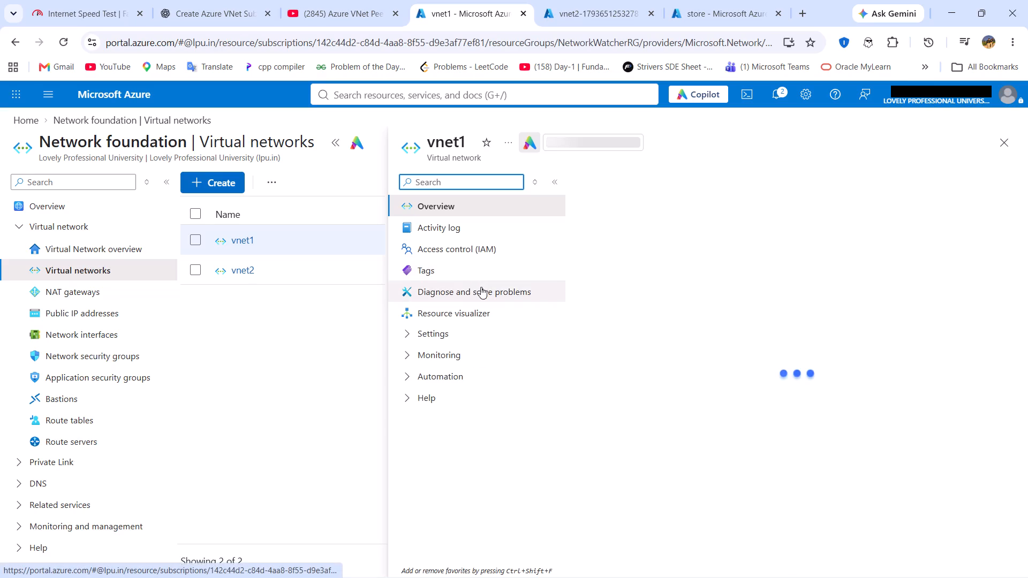
pyautogui.click(458, 336)
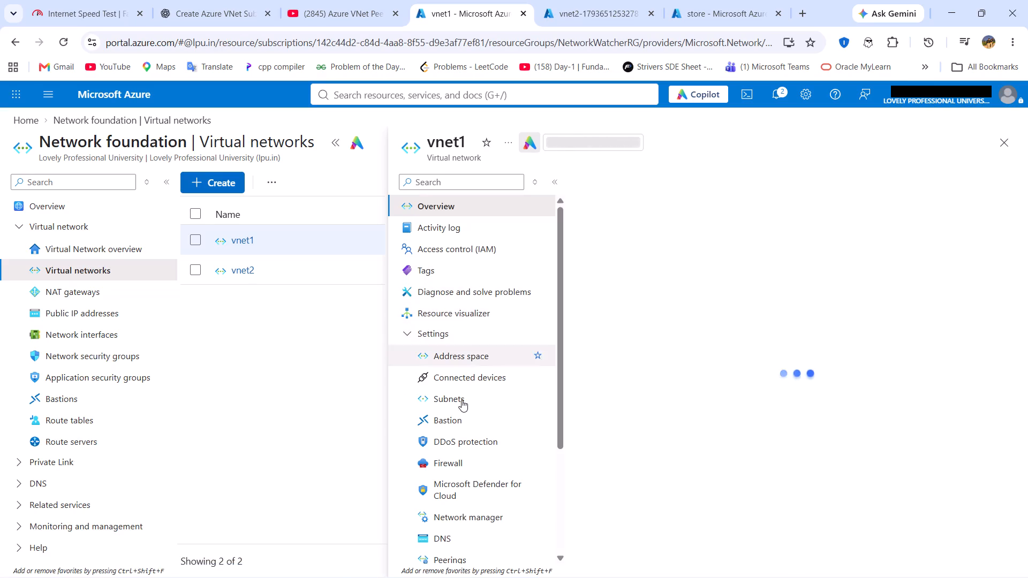
pyautogui.scroll(-1, 462, 400)
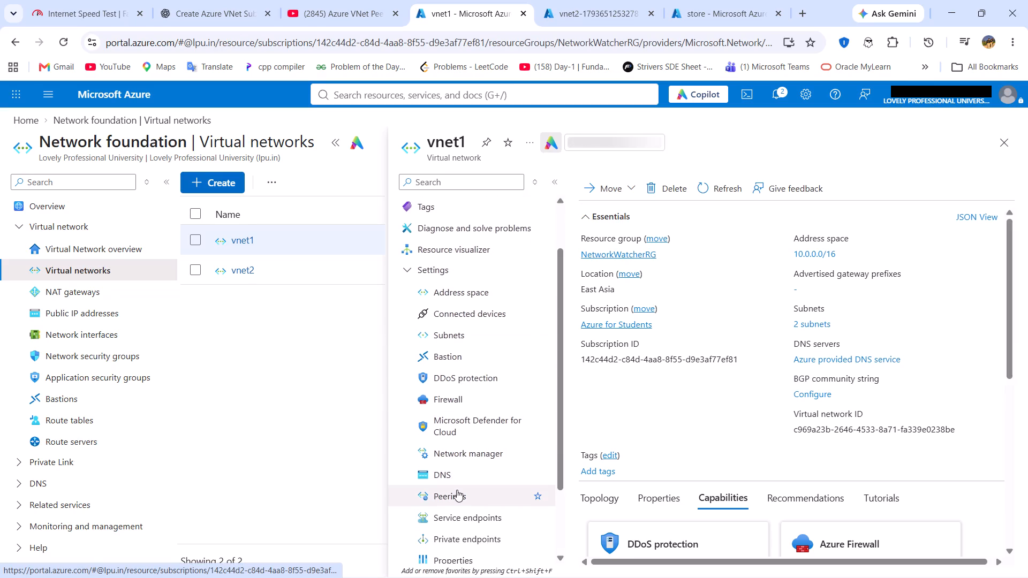
pyautogui.click(457, 490)
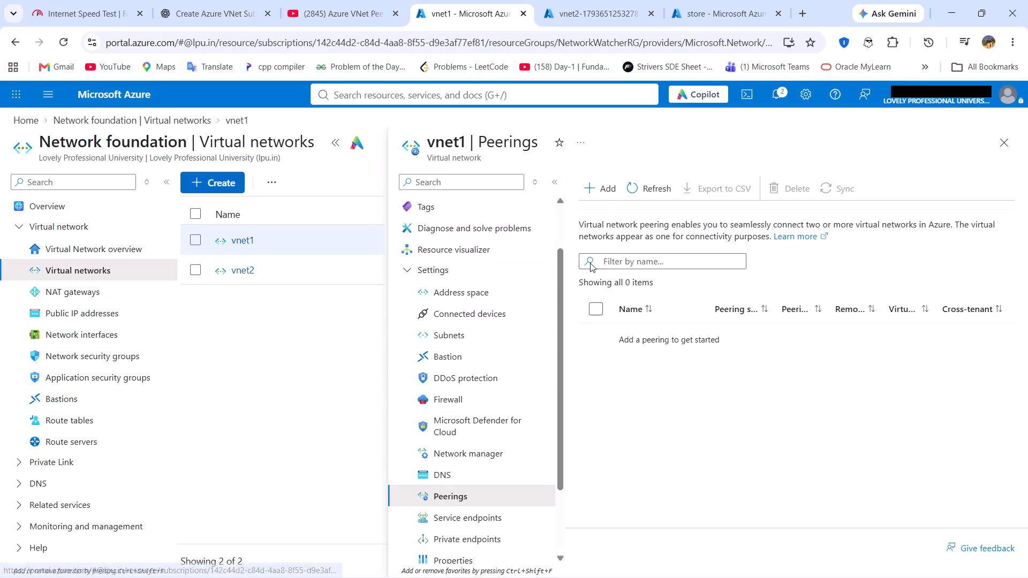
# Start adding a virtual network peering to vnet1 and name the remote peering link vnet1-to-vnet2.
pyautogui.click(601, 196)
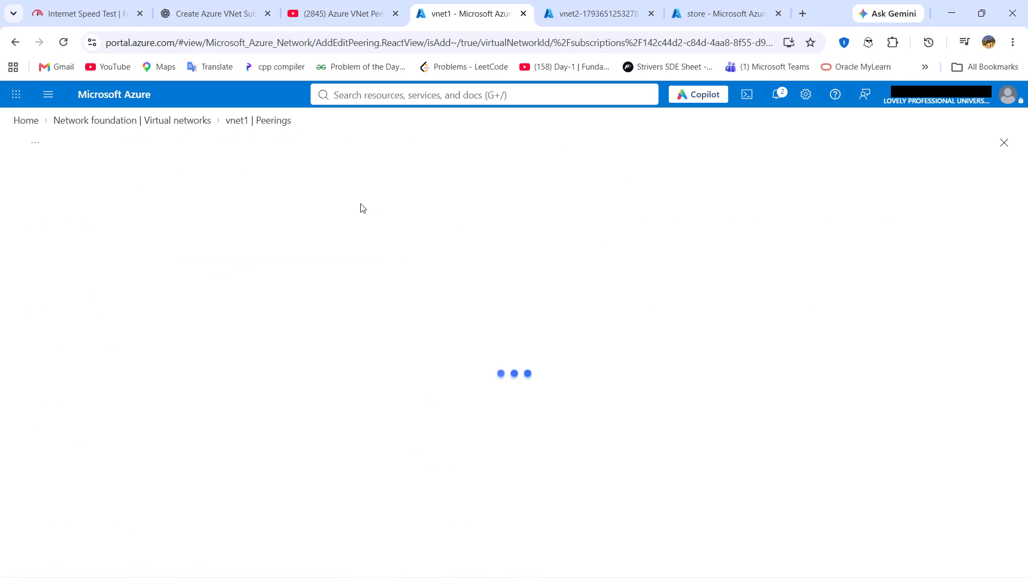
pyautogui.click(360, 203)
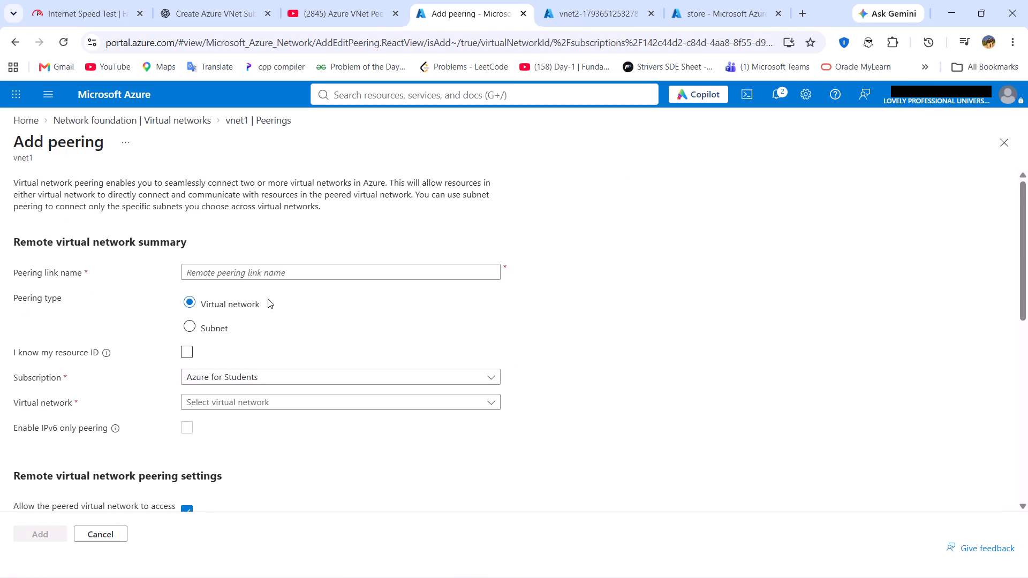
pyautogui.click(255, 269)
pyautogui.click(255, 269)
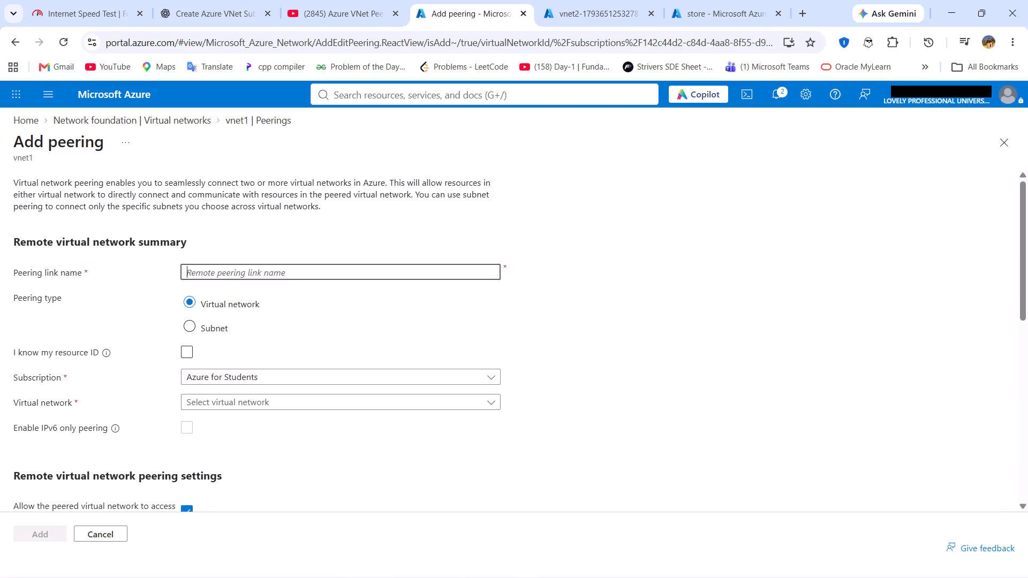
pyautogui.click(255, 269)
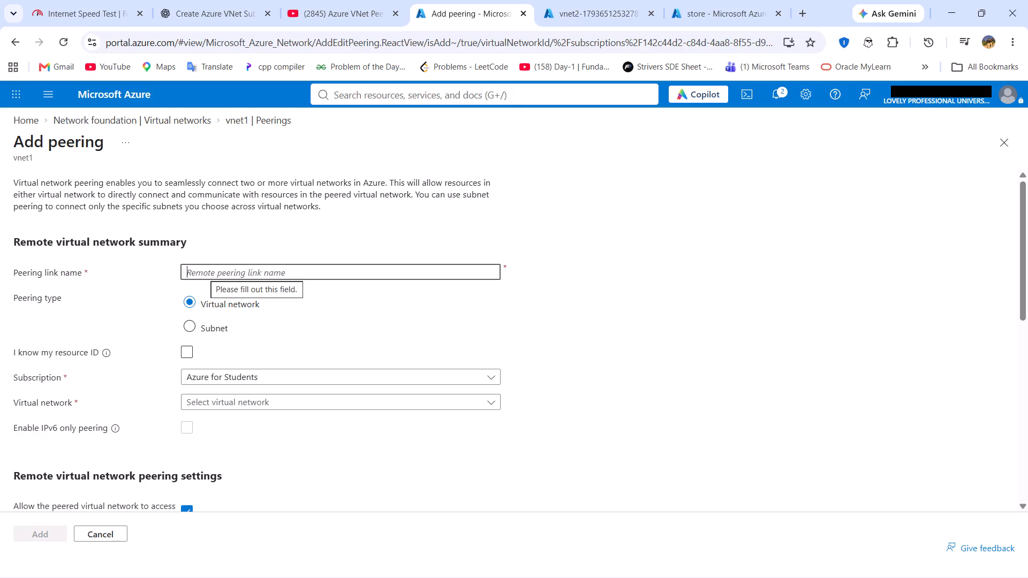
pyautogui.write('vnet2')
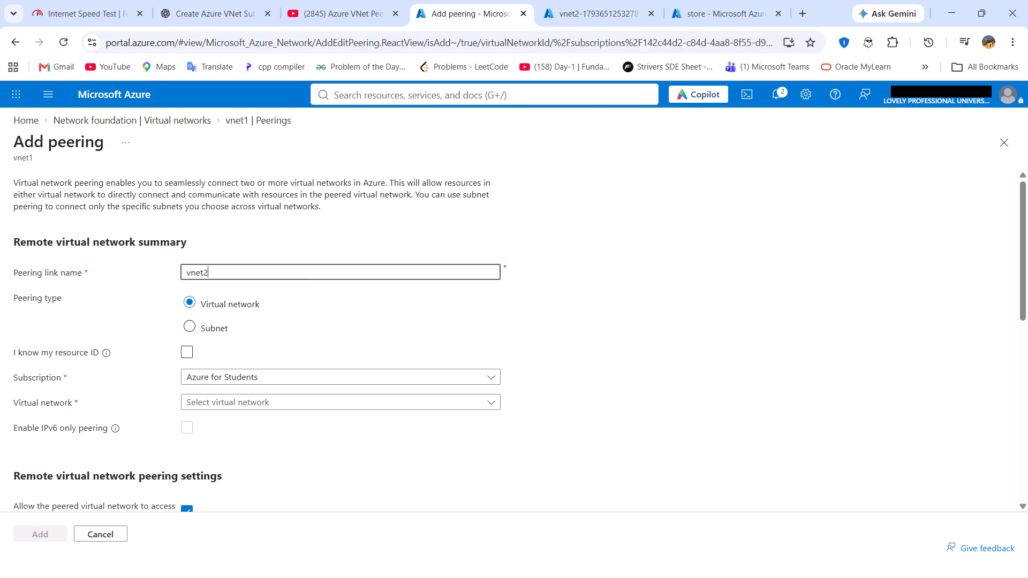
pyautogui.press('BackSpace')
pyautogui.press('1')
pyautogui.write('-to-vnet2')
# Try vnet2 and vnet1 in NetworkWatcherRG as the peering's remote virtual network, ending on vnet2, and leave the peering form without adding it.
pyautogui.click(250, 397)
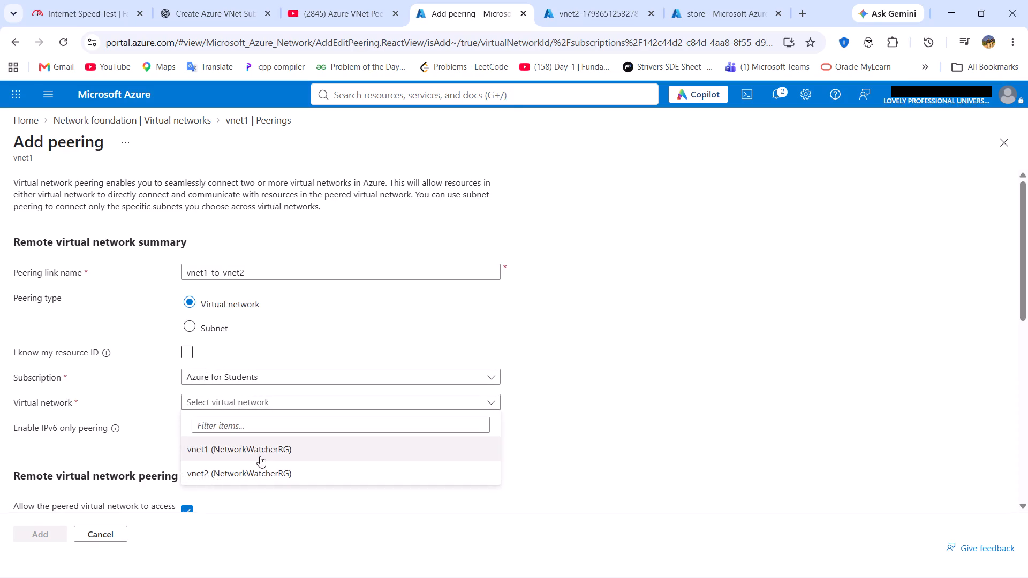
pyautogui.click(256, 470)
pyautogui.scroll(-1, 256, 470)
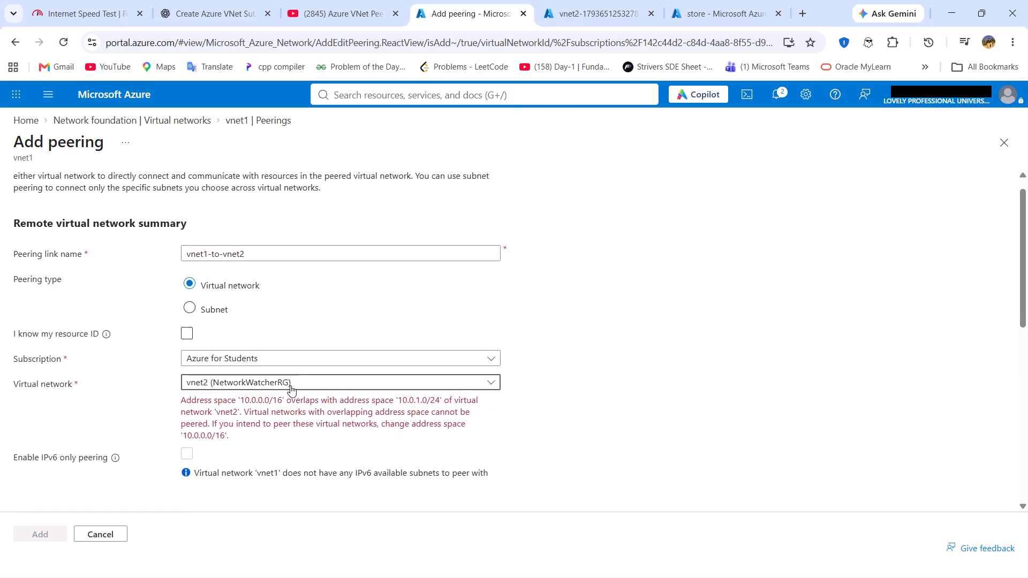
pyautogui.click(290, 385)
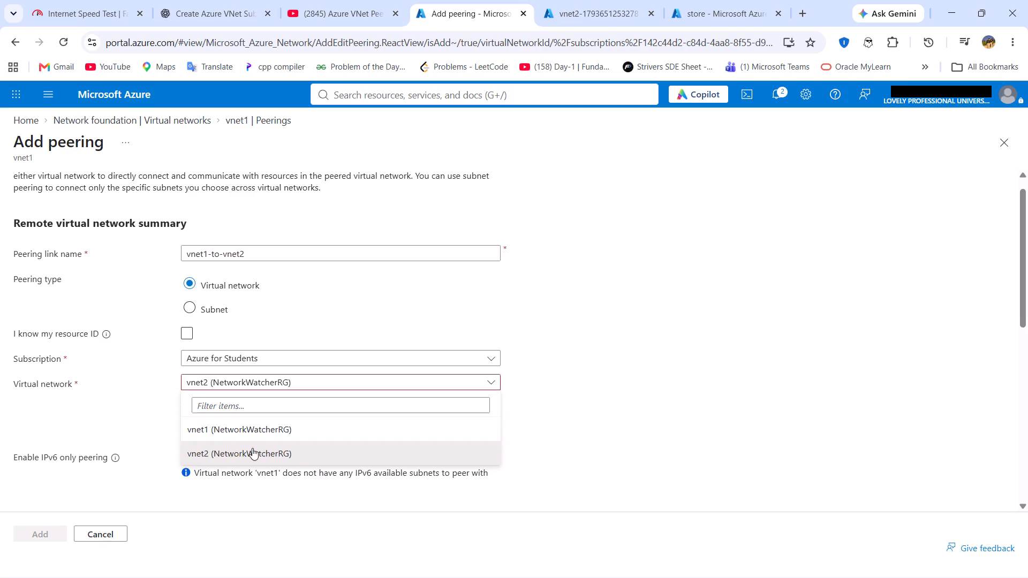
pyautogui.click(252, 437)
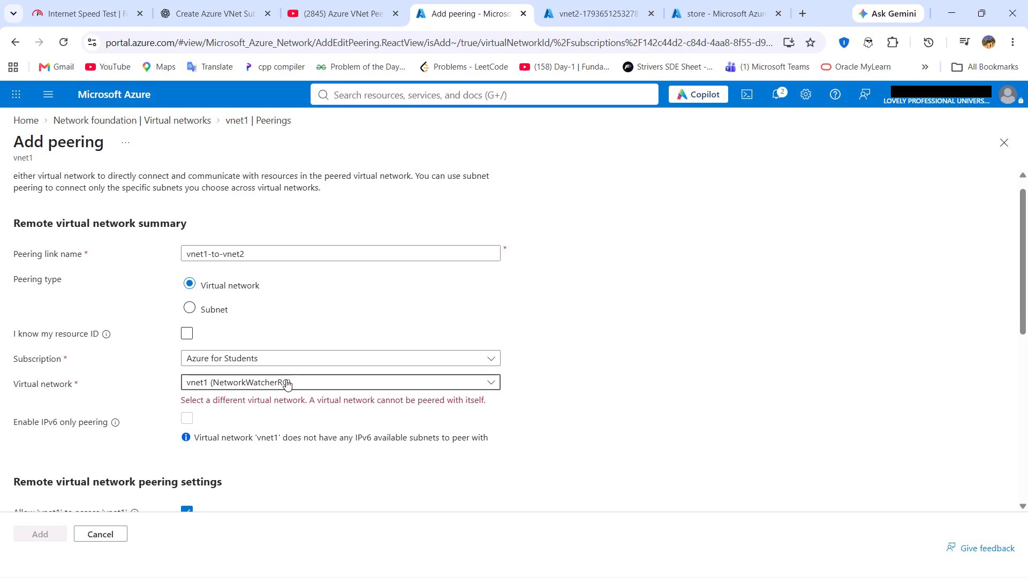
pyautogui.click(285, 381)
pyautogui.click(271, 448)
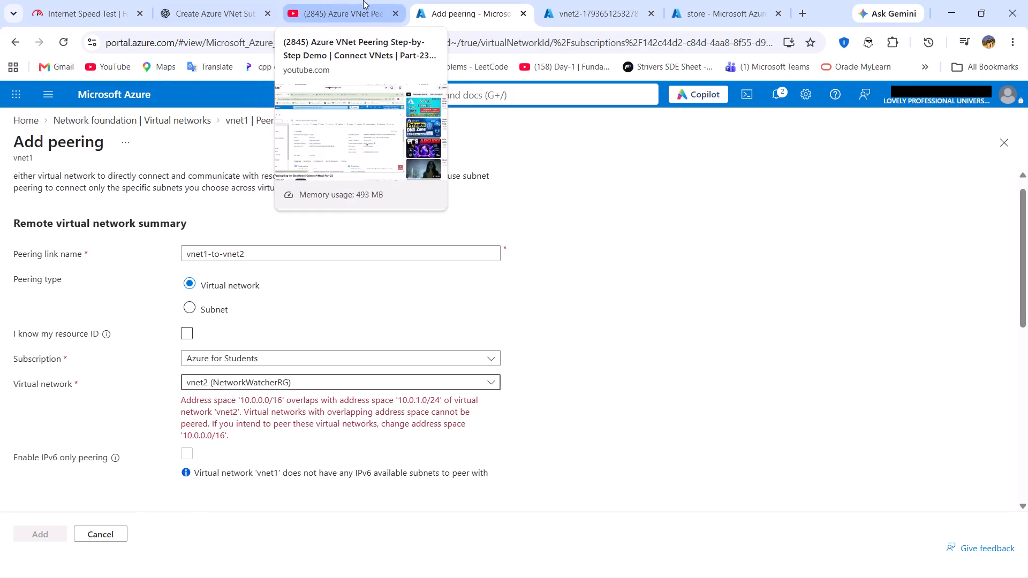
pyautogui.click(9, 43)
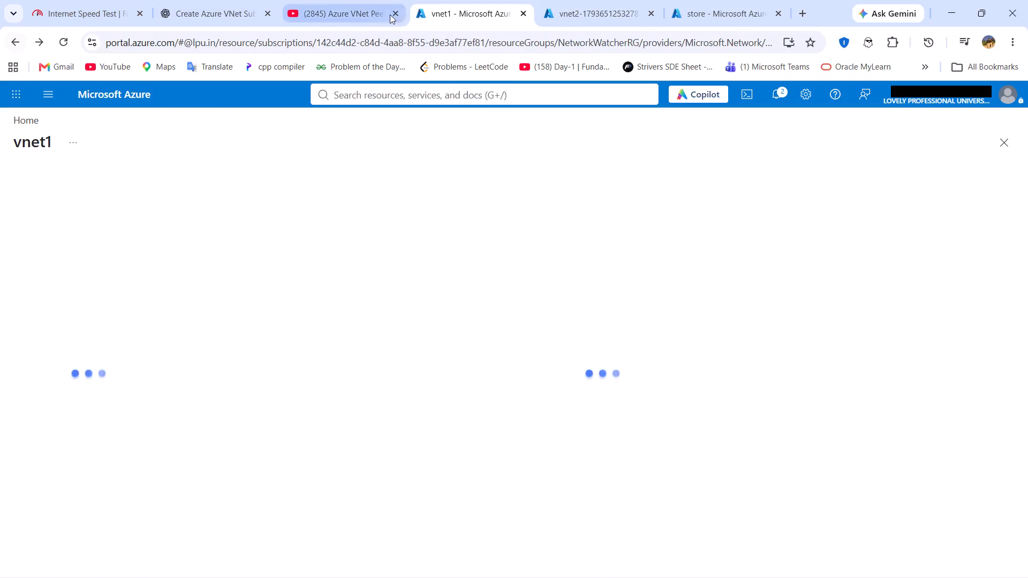
# Find the virtual networks list by searching for "vir", open vnet2 and delete it permanently.
pyautogui.click(419, 102)
pyautogui.write('vir')
pyautogui.click(369, 222)
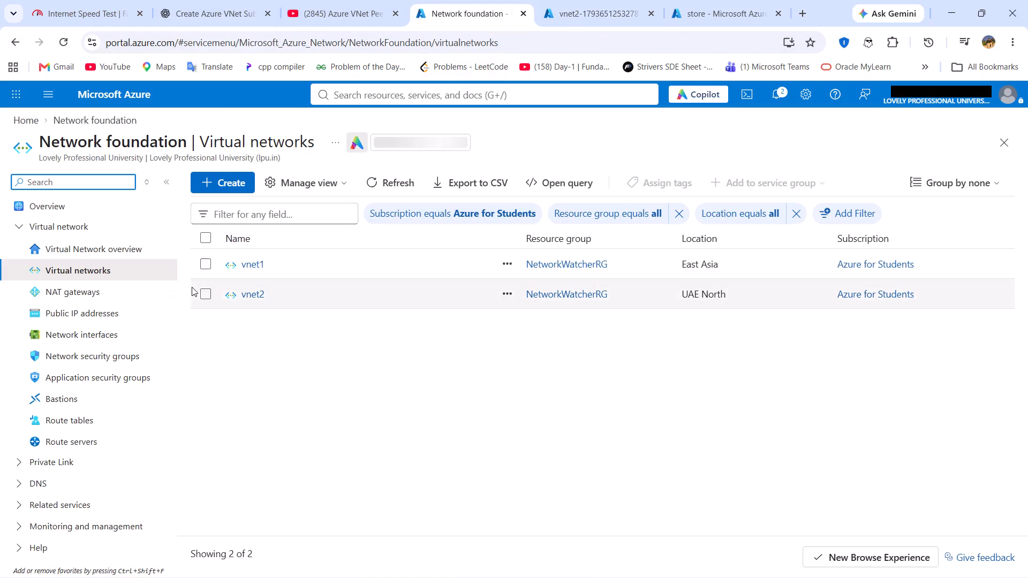
pyautogui.click(201, 296)
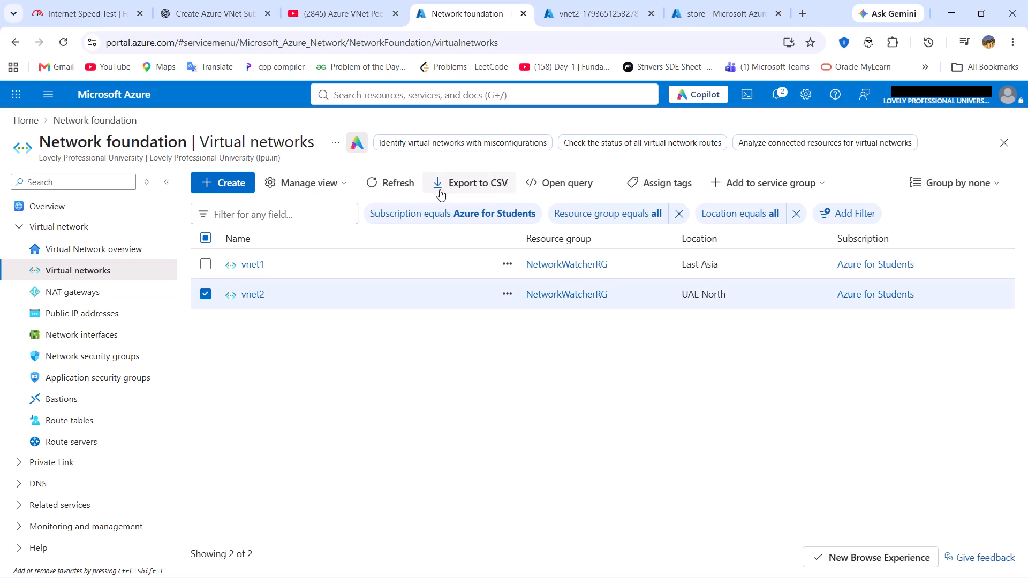
pyautogui.click(259, 295)
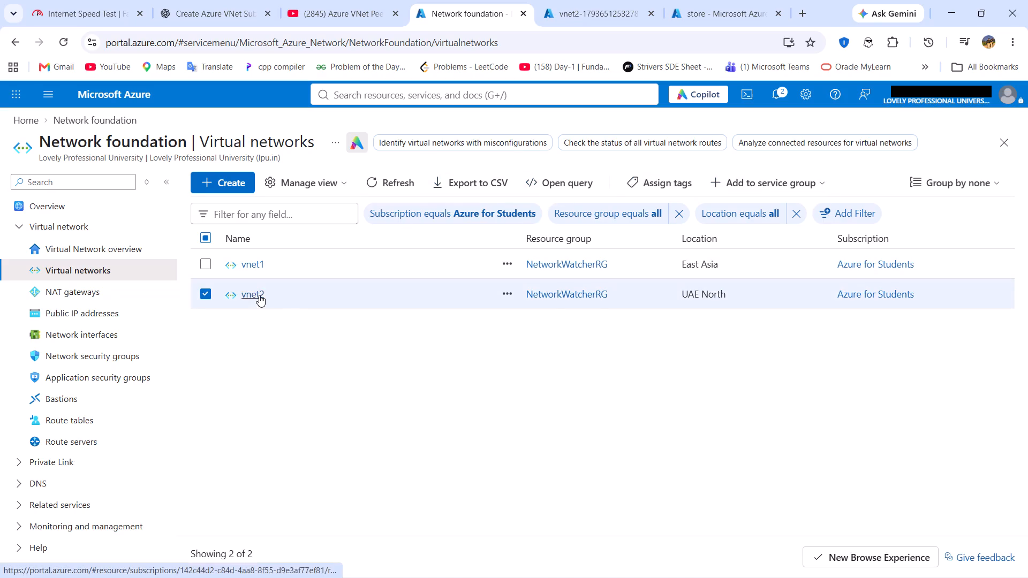
pyautogui.click(649, 189)
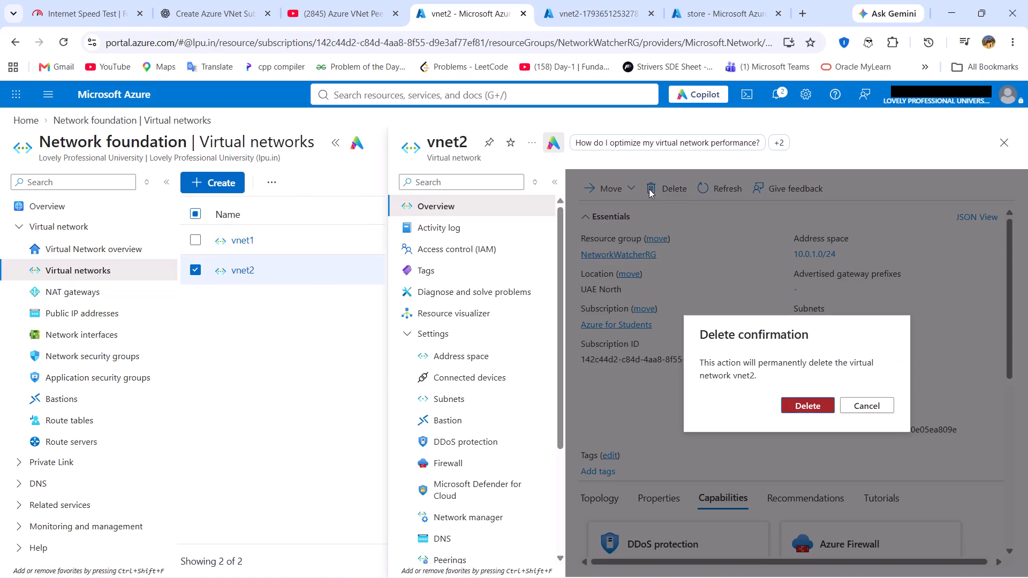
pyautogui.click(802, 412)
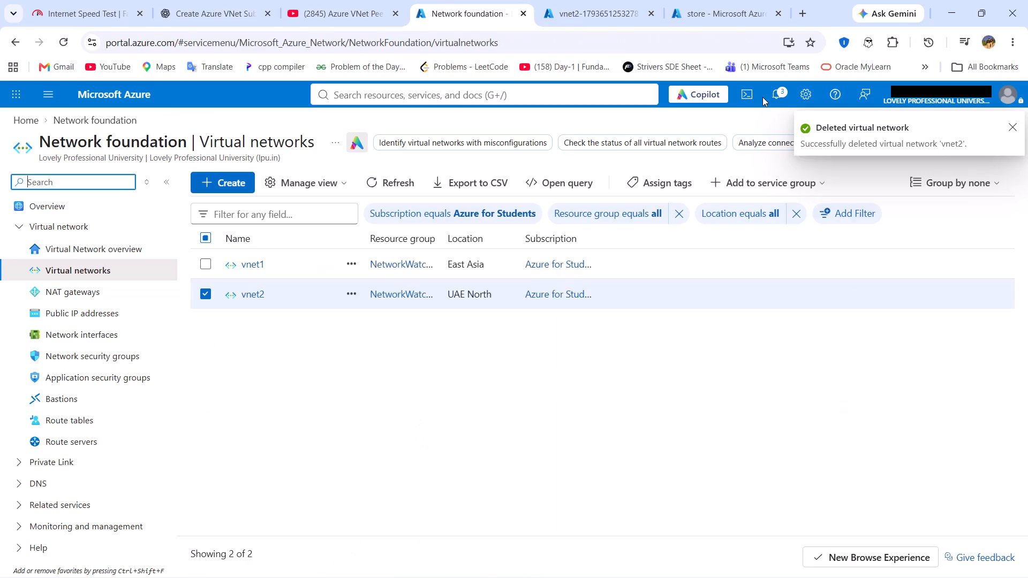
# Open vnet1 in the first portal tab and the virtual networks list in the duplicated tab.
pyautogui.click(252, 263)
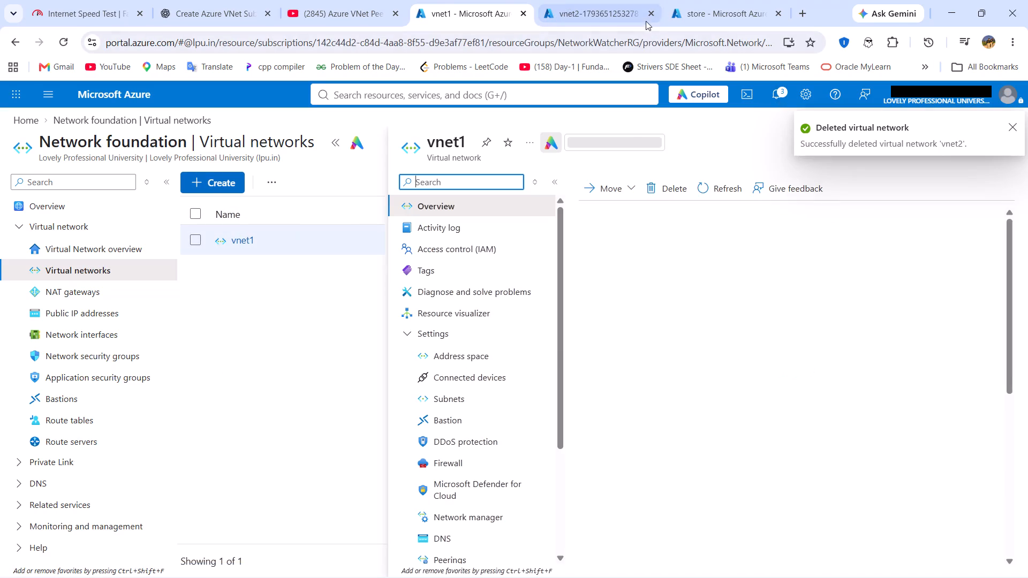
pyautogui.click(612, 7)
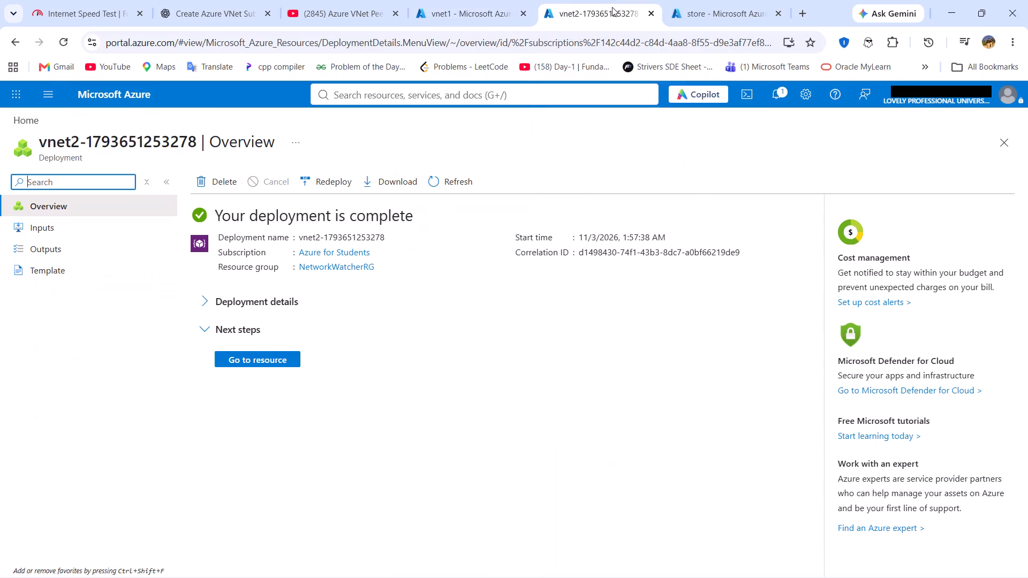
pyautogui.click(343, 94)
pyautogui.click(351, 305)
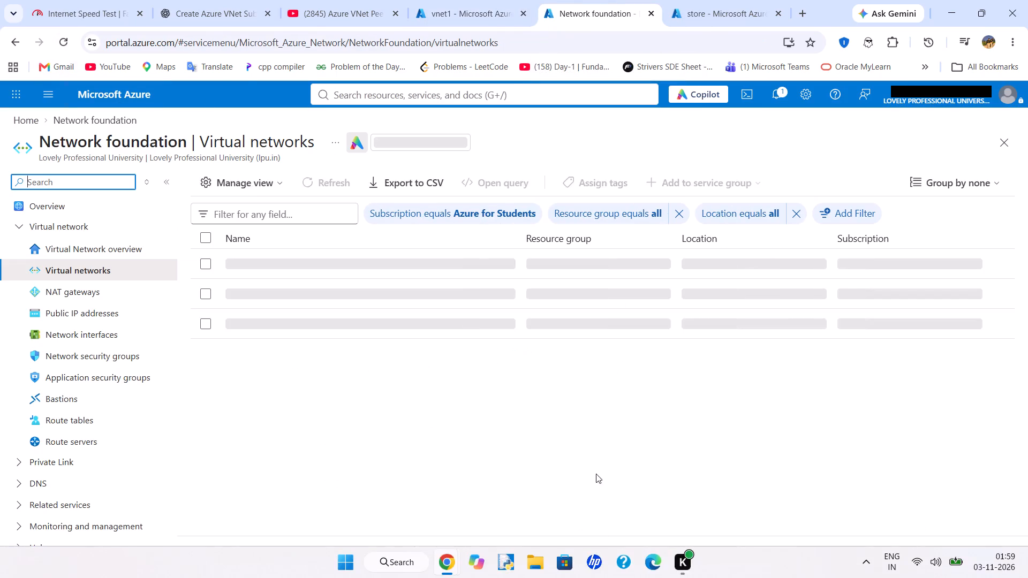
pyautogui.click(465, 0)
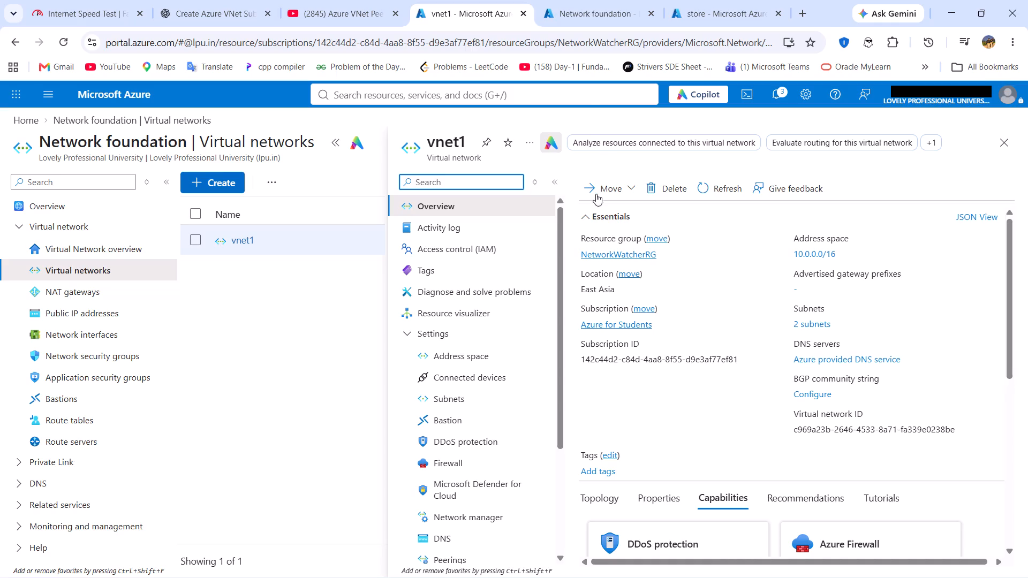
pyautogui.click(601, 10)
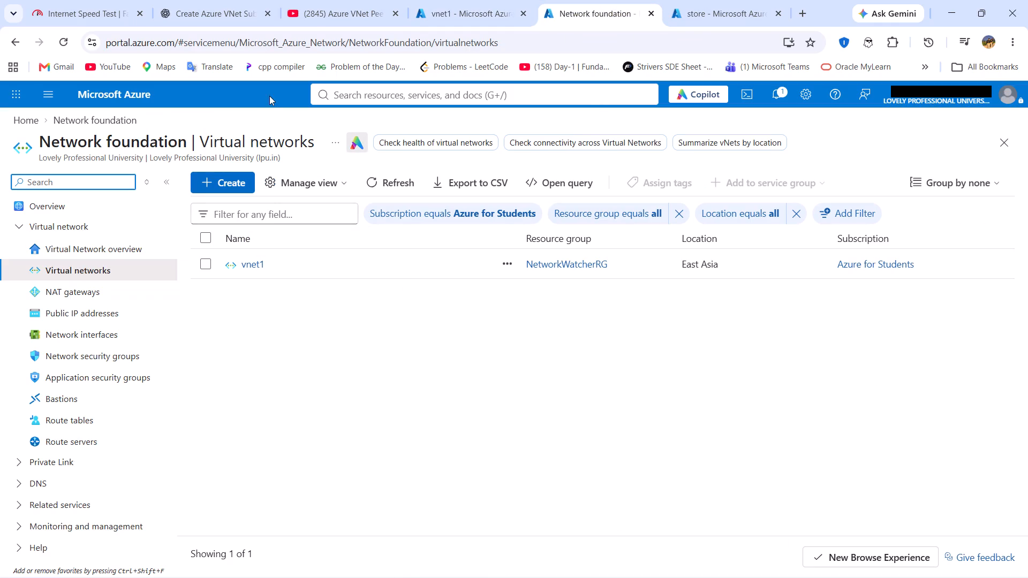
pyautogui.click(426, 0)
pyautogui.scroll(-2, 659, 478)
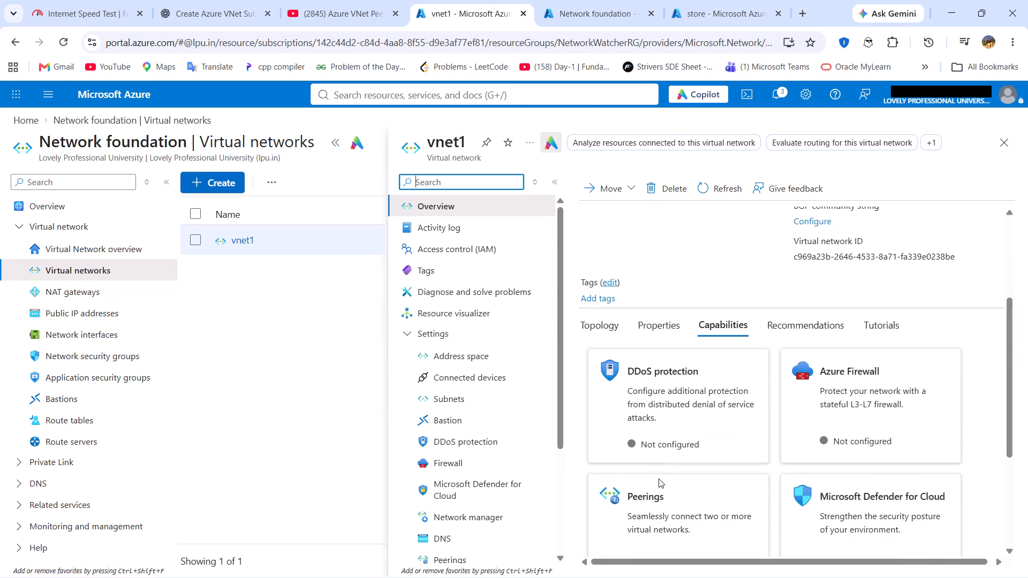
pyautogui.scroll(4, 659, 478)
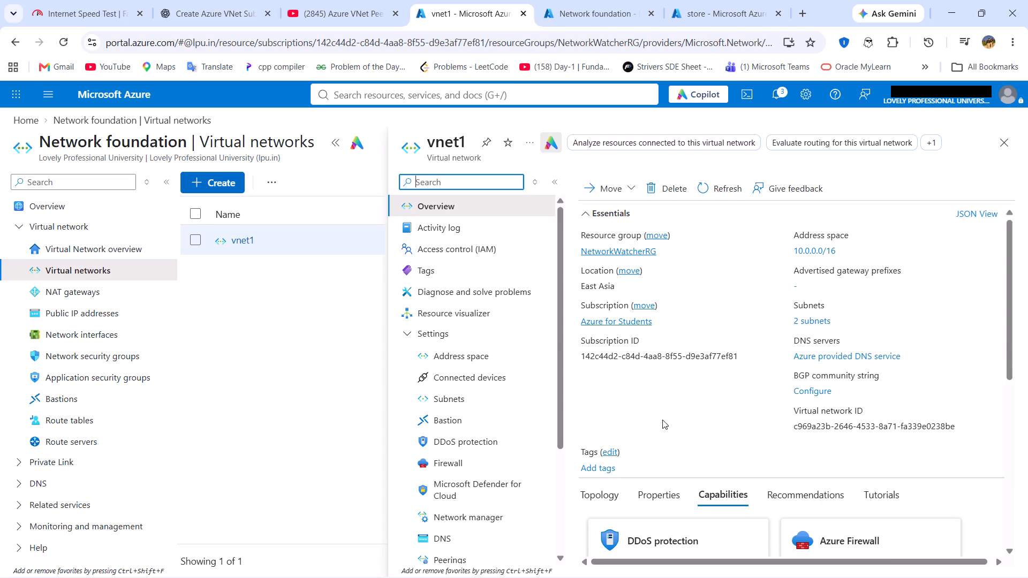
pyautogui.click(803, 323)
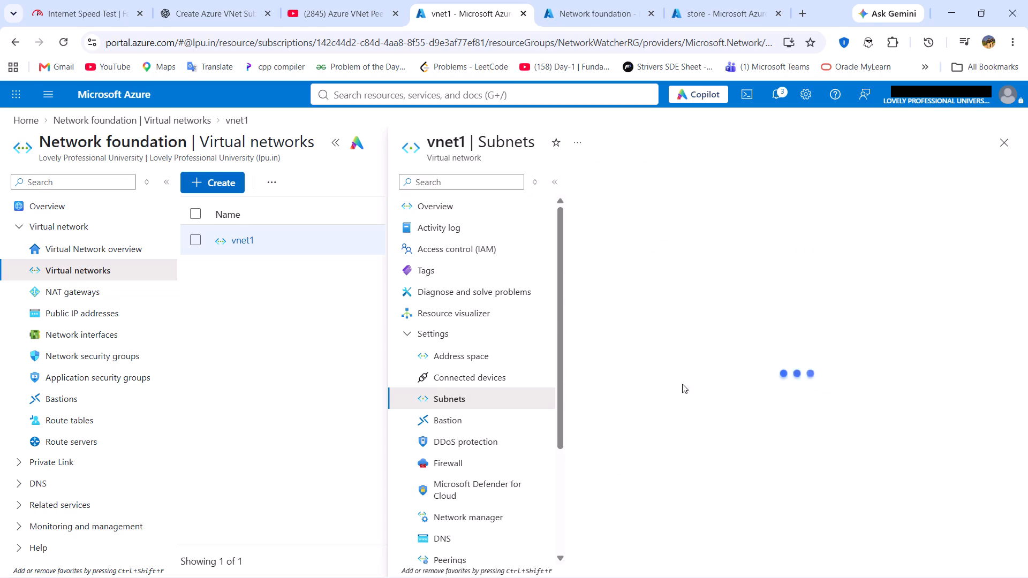
pyautogui.hscroll(-1, 658, 382)
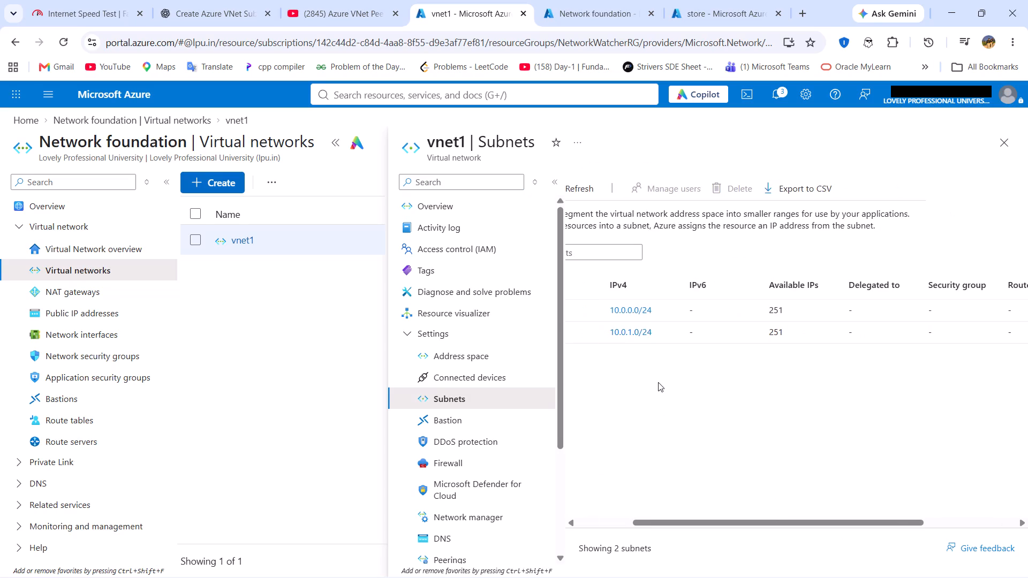
pyautogui.hscroll(1, 658, 382)
pyautogui.press('Print')
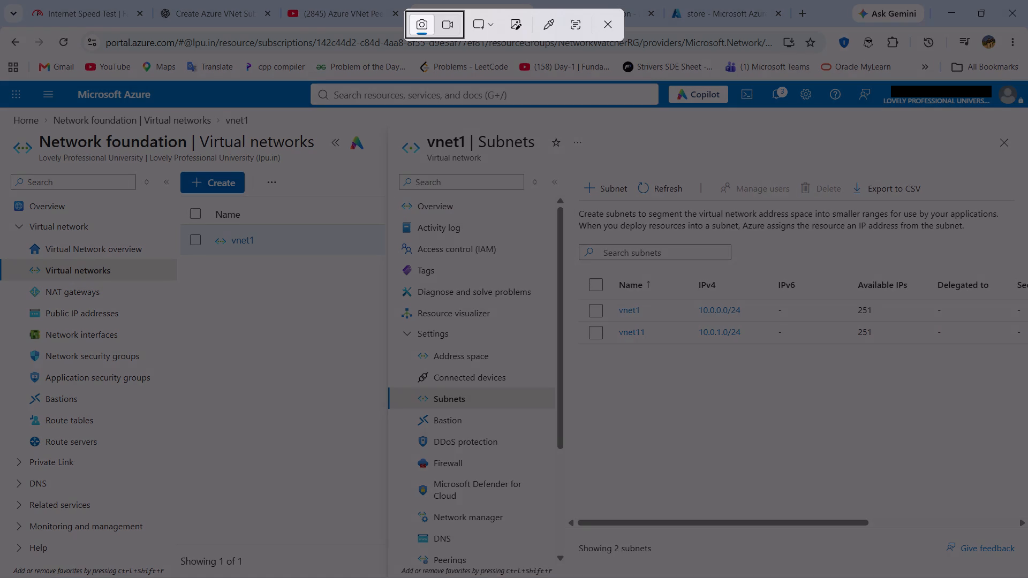
pyautogui.moveTo(570, 237); pyautogui.dragTo(995, 431)
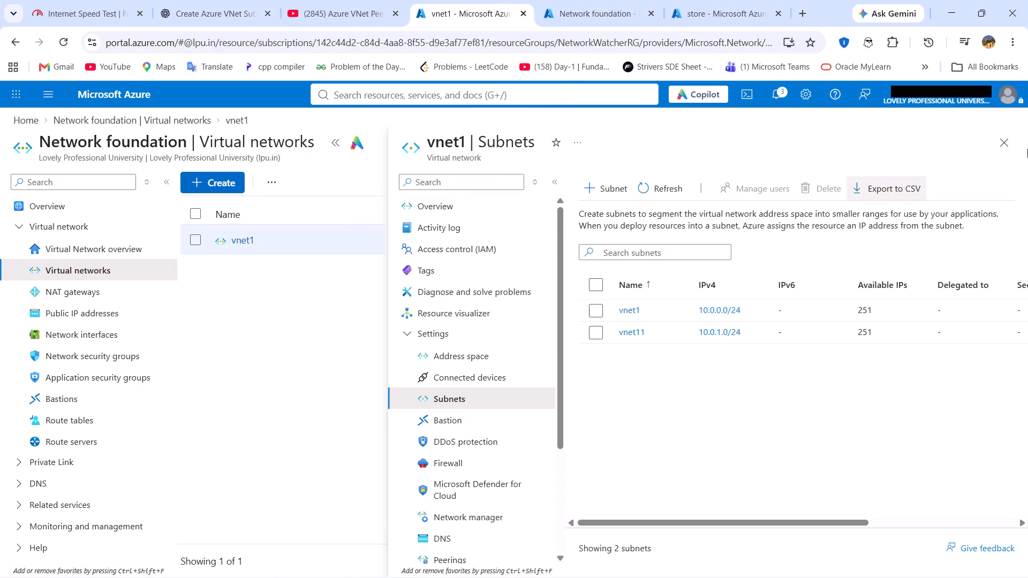
# Start creating a second virtual network from the virtual networks list, name it vnet2 and view the available regions.
pyautogui.click(1007, 143)
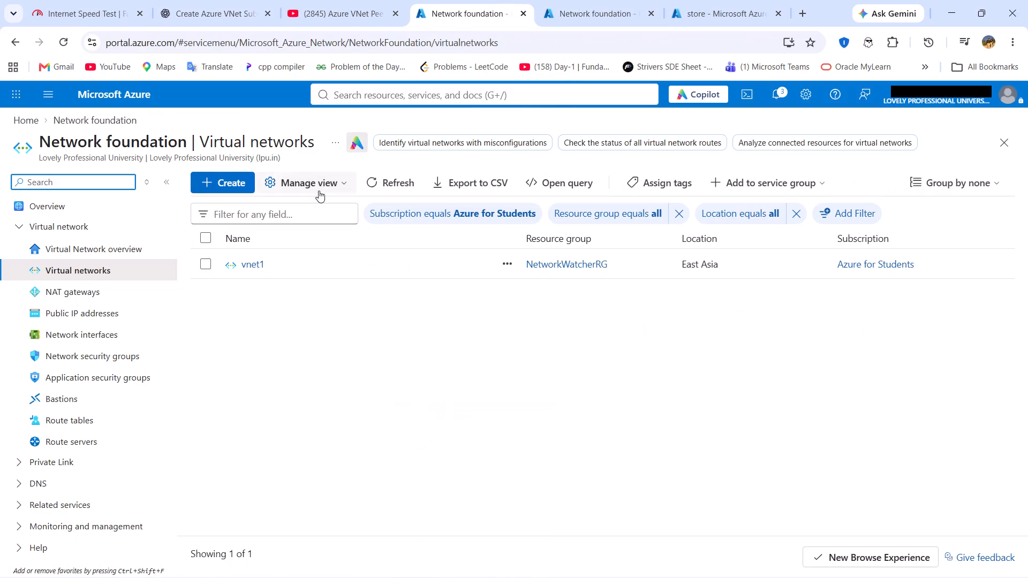
pyautogui.click(210, 182)
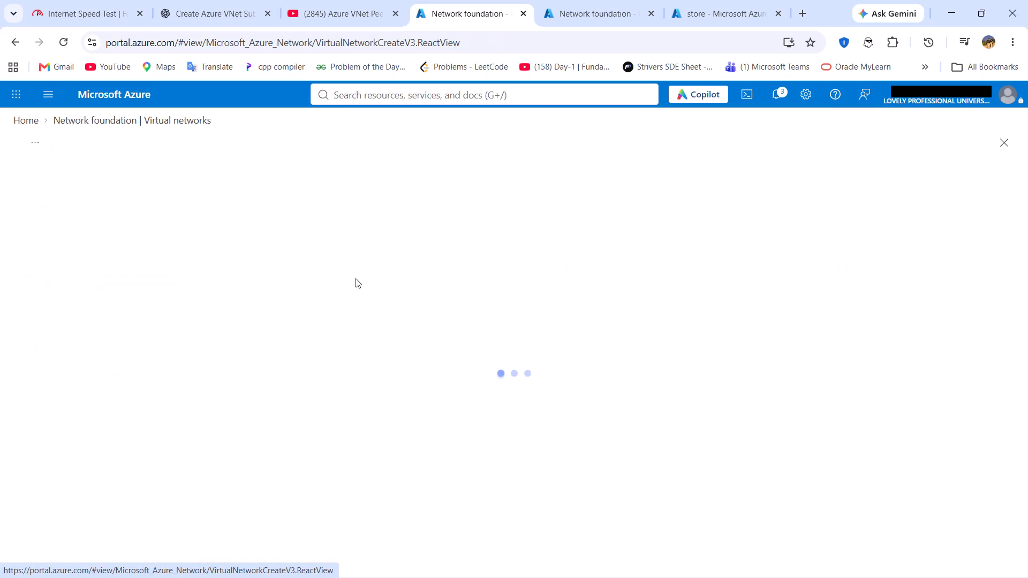
pyautogui.scroll(-1, 250, 457)
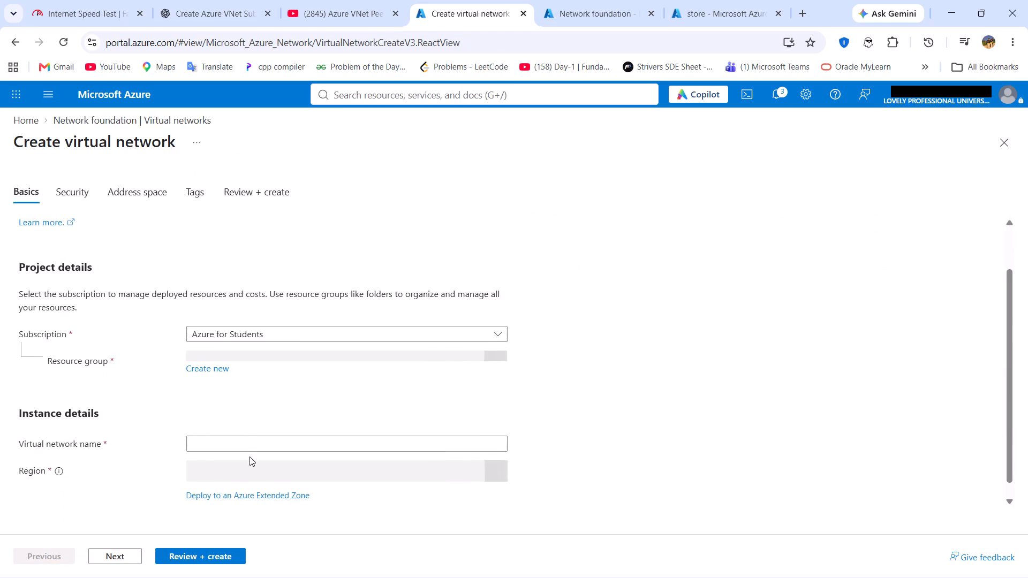
pyautogui.click(232, 445)
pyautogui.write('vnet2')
pyautogui.scroll(-1, 232, 445)
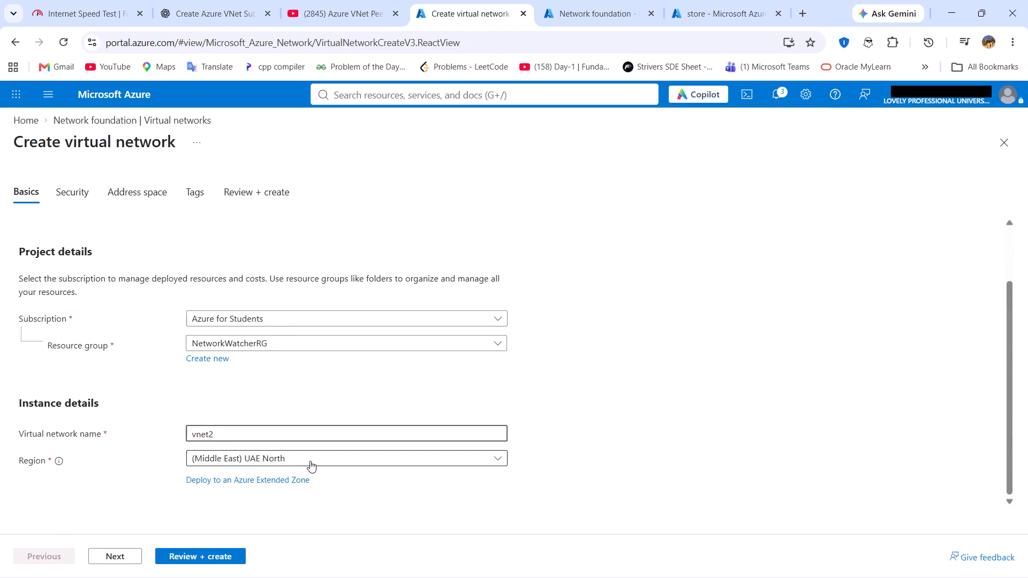
pyautogui.click(310, 461)
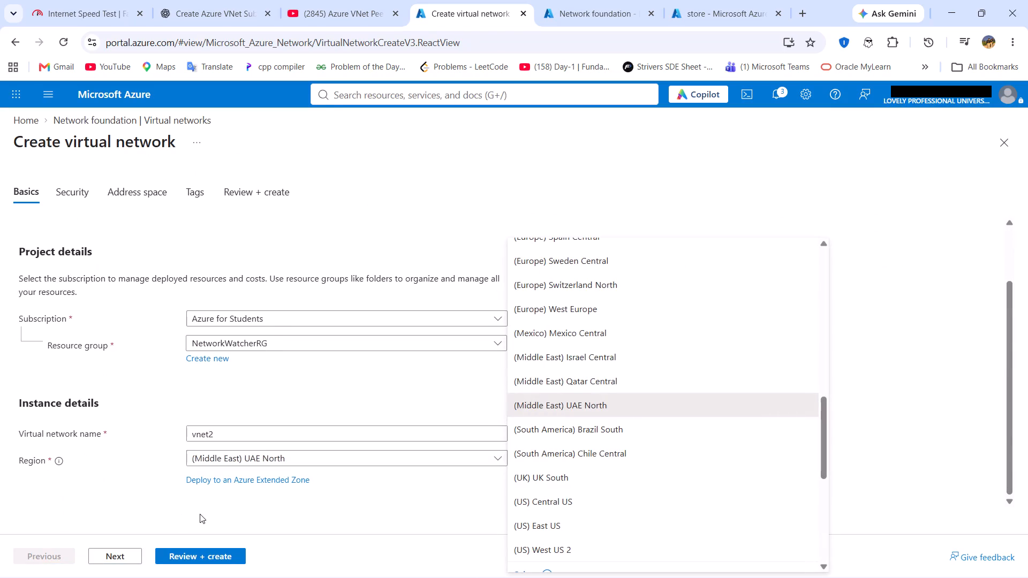
pyautogui.click(213, 518)
pyautogui.scroll(-1, 213, 559)
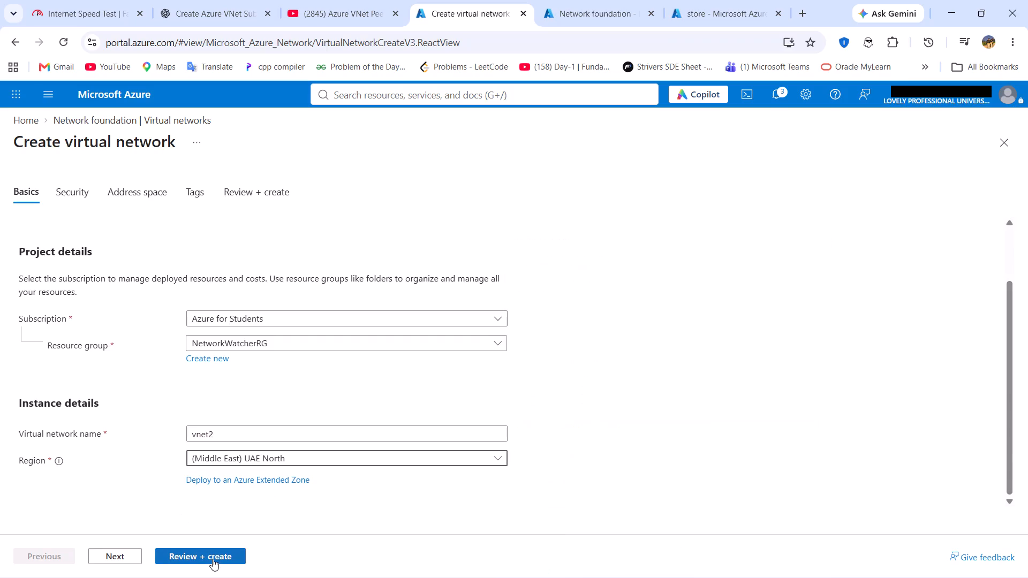
# Go to vnet2's address space settings and set the IPv4 starting address to 10.1.0.0.
pyautogui.click(220, 551)
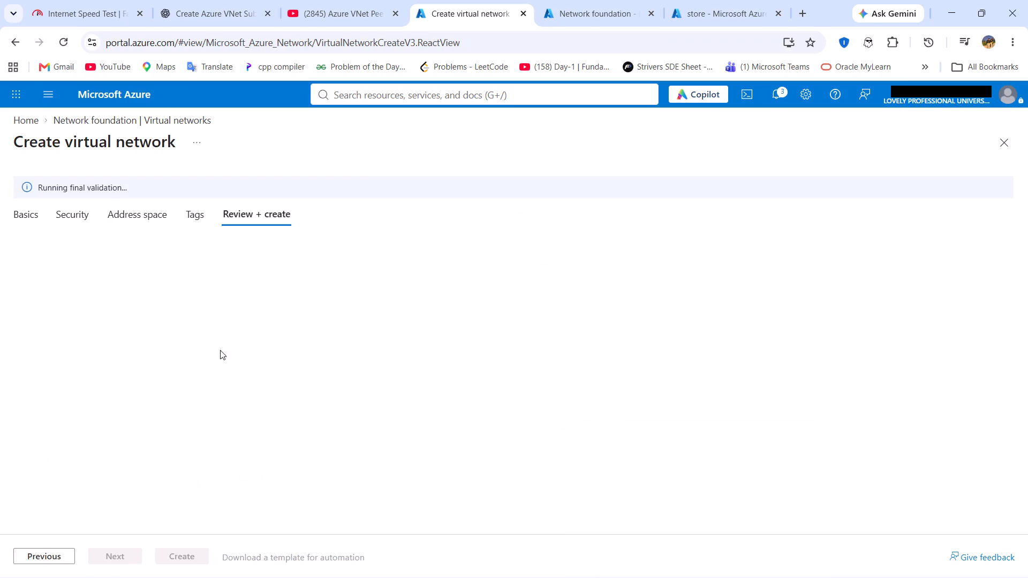
pyautogui.click(79, 214)
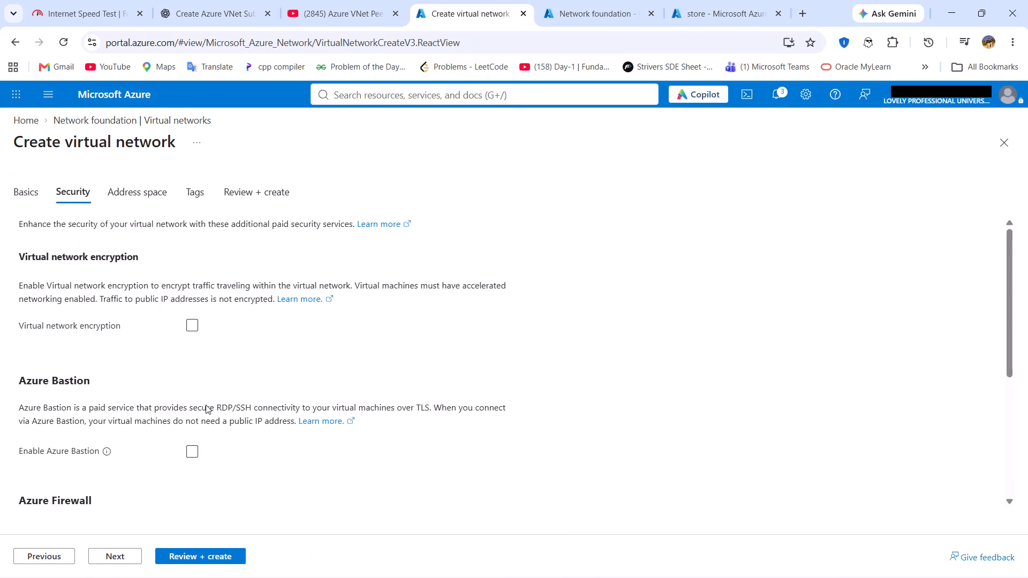
pyautogui.scroll(-1, 203, 431)
pyautogui.click(127, 192)
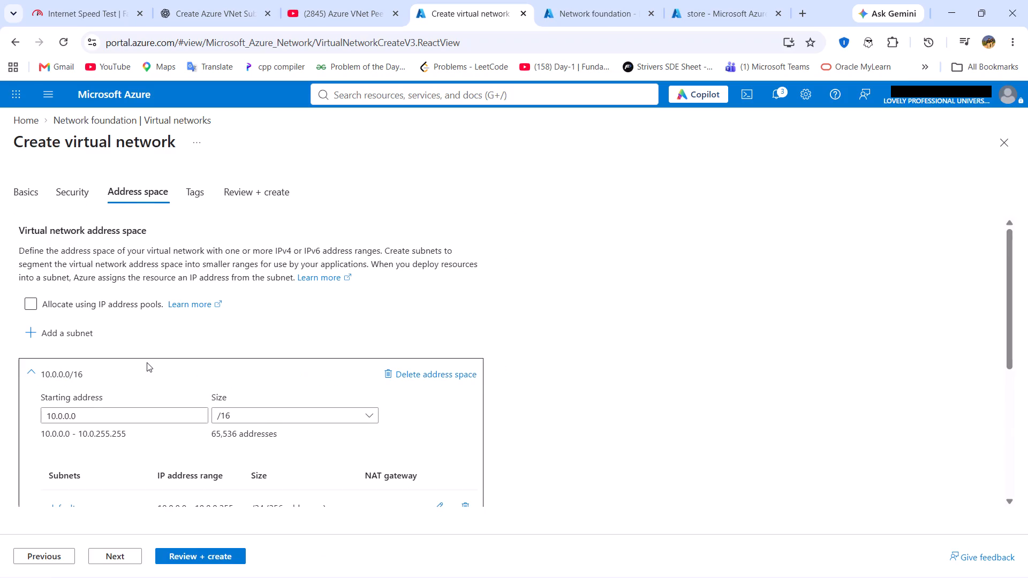
pyautogui.scroll(-1, 147, 362)
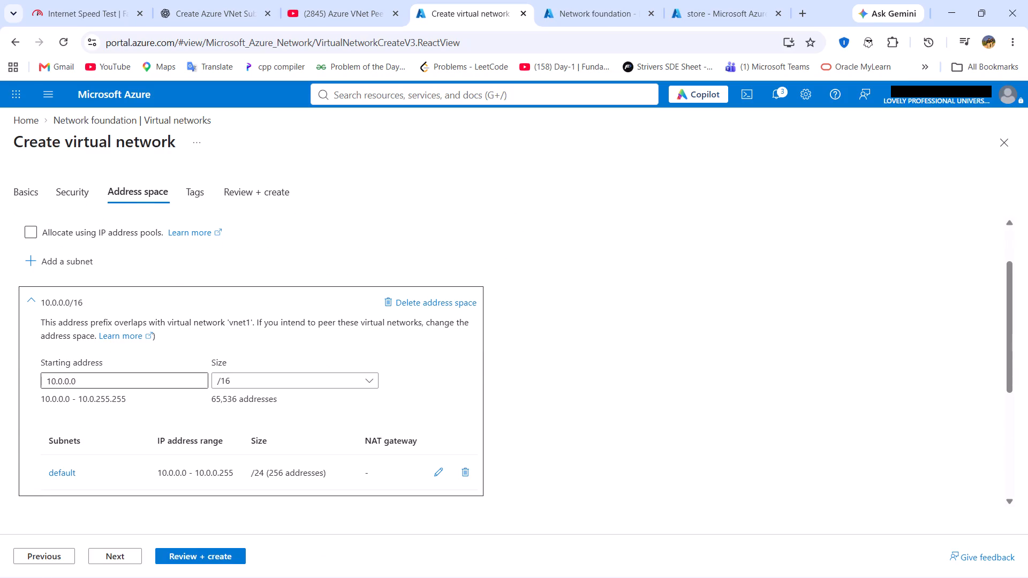
pyautogui.click(61, 384)
pyautogui.press('BackSpace')
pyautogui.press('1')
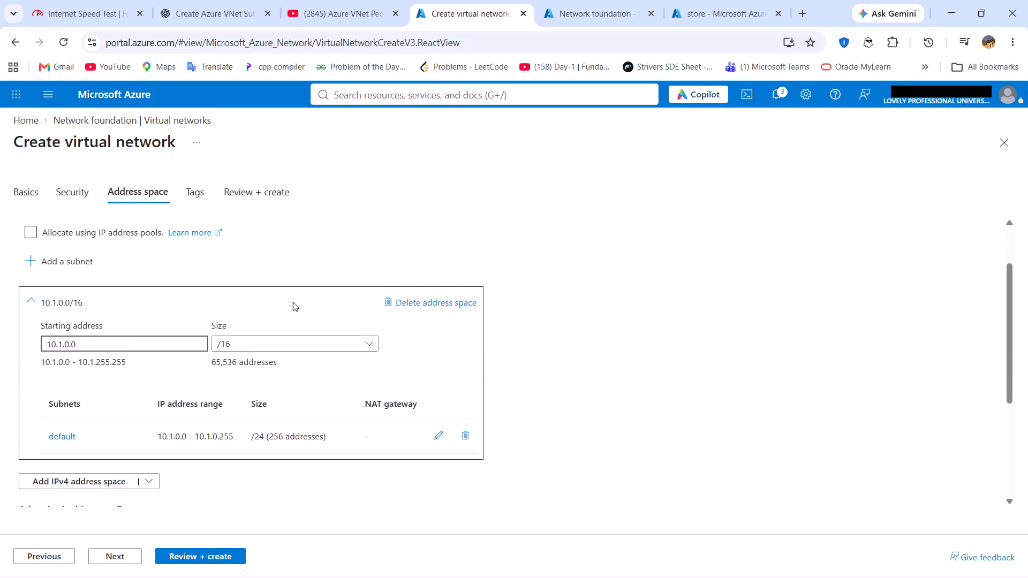
# Check the recommended vnet2 address space and subnets in ChatGPT, then return to the virtual network creation form.
pyautogui.click(700, 0)
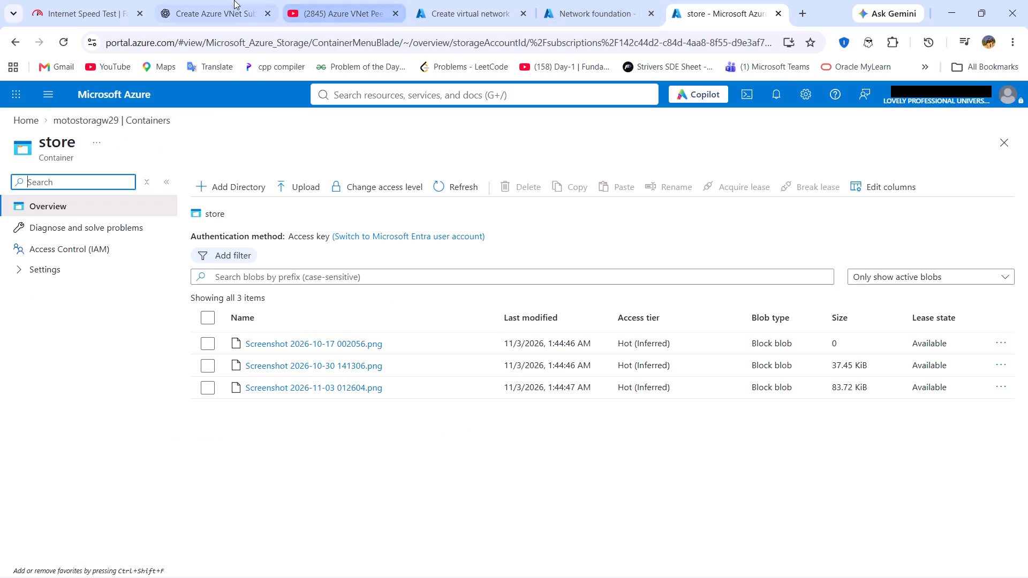
pyautogui.click(234, 0)
pyautogui.scroll(-2, 373, 286)
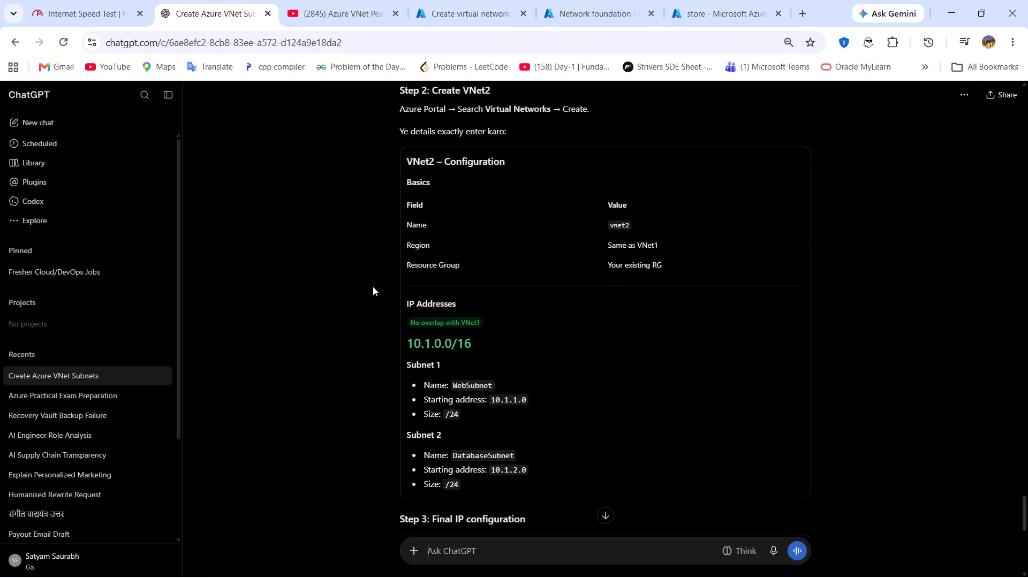
pyautogui.scroll(-1, 373, 286)
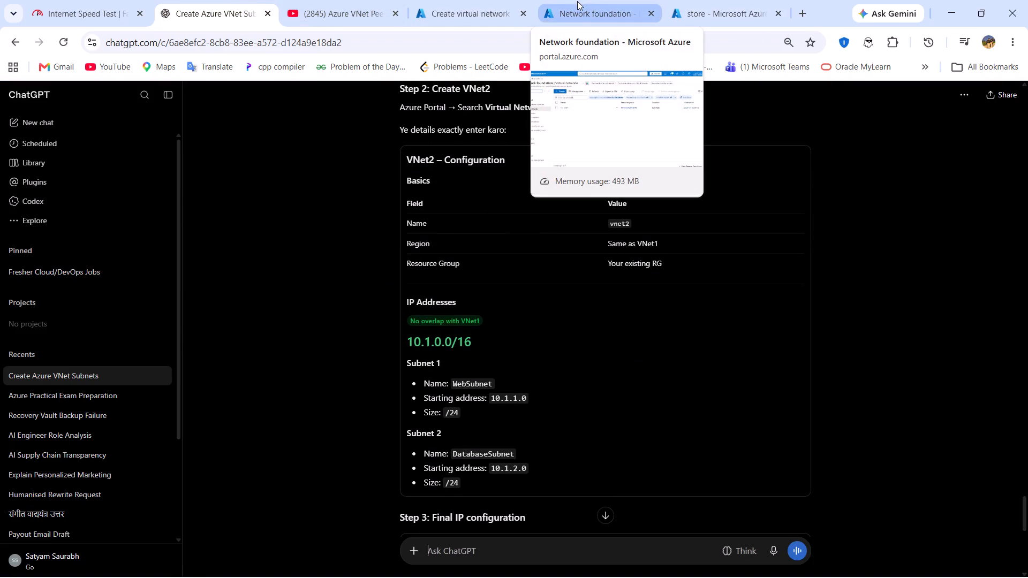
pyautogui.click(577, 1)
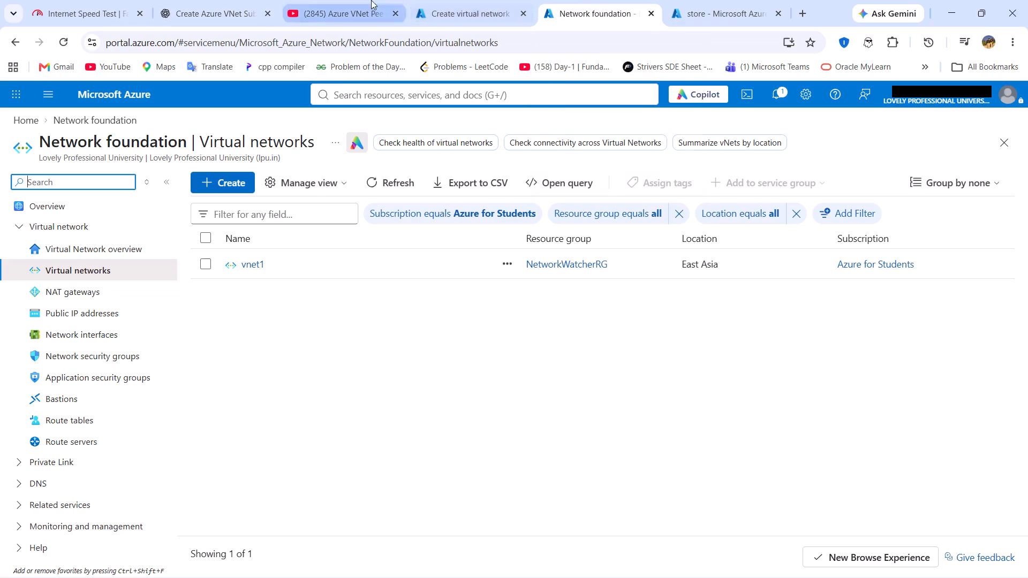
pyautogui.click(484, 0)
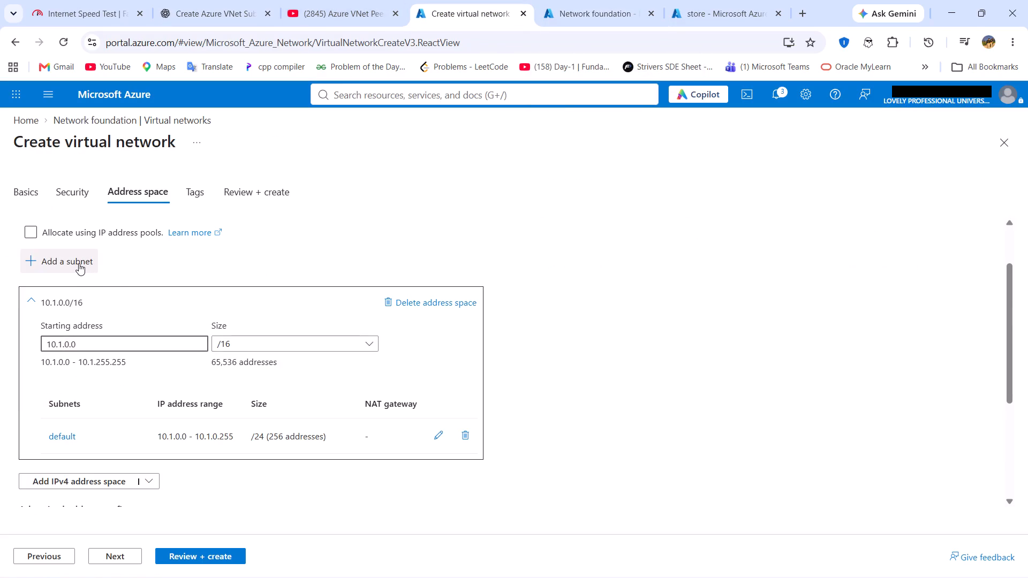
# Replace the default subnet with a subnet named vnet2 in the 10.1.0.0/16 address space, starting at 10.1.0.0 with size /24.
pyautogui.click(463, 437)
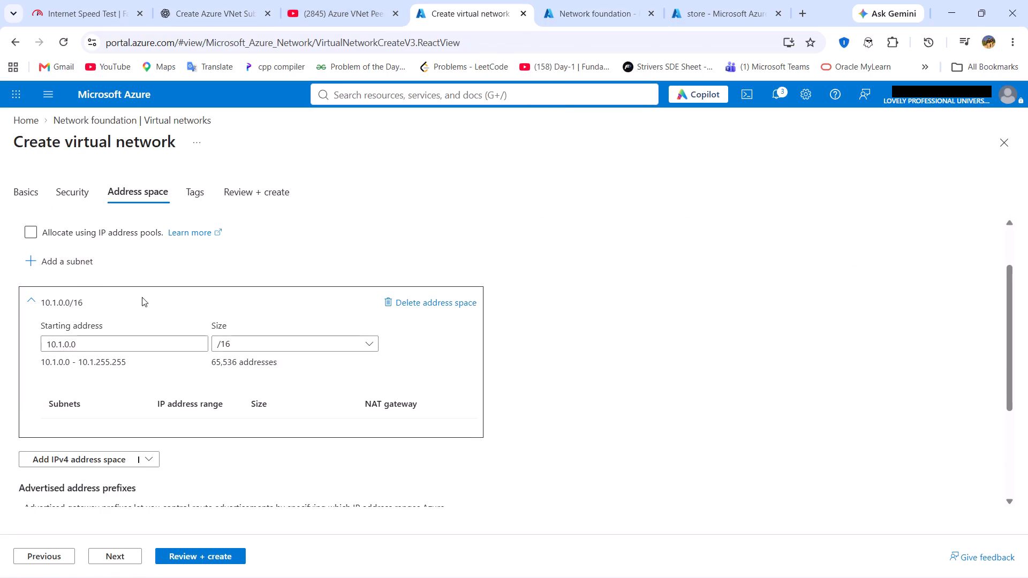
pyautogui.click(85, 265)
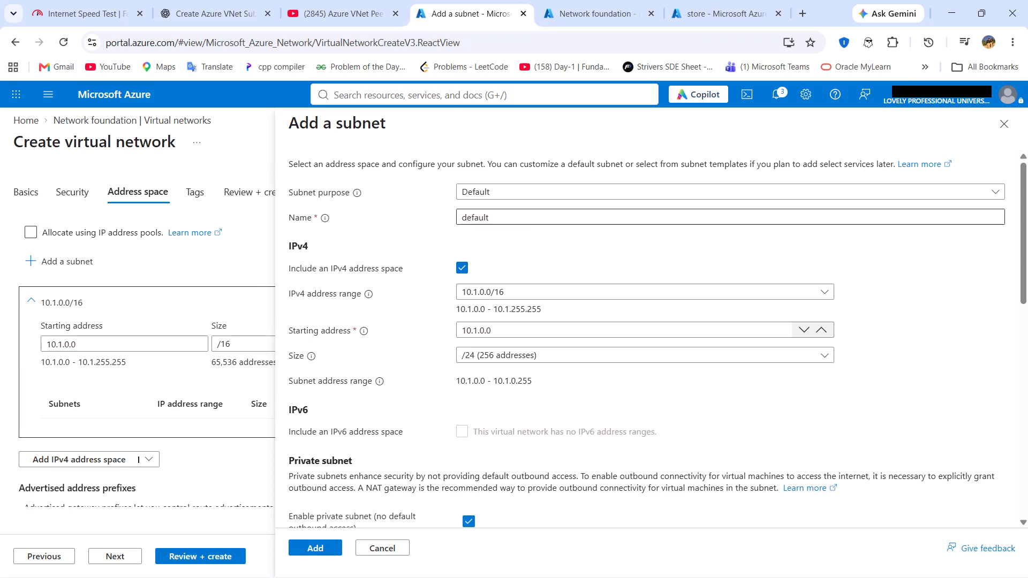
pyautogui.click(522, 217)
pyautogui.moveTo(522, 217); pyautogui.dragTo(413, 209)
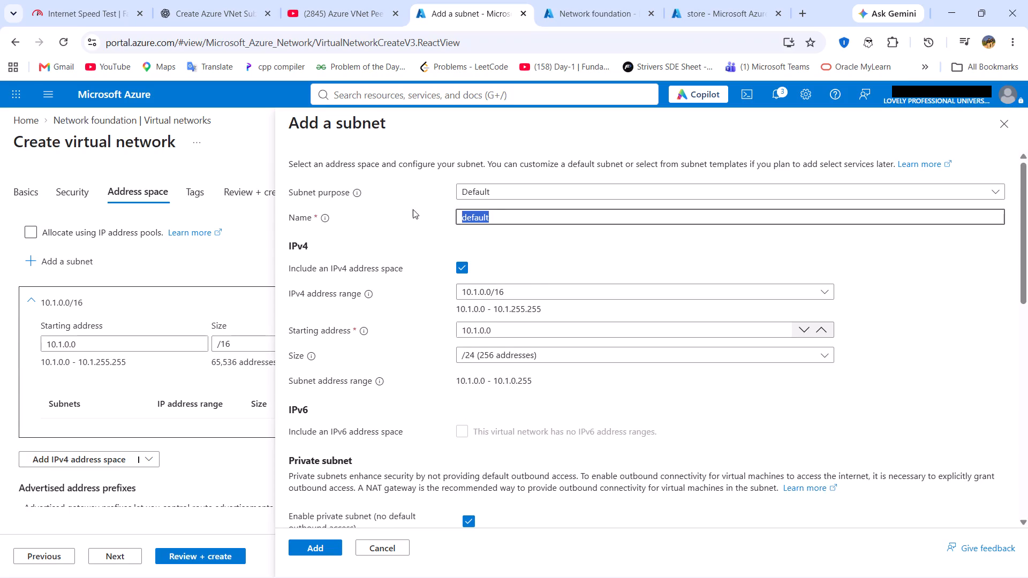
pyautogui.press('BackSpace')
pyautogui.write('vnet2')
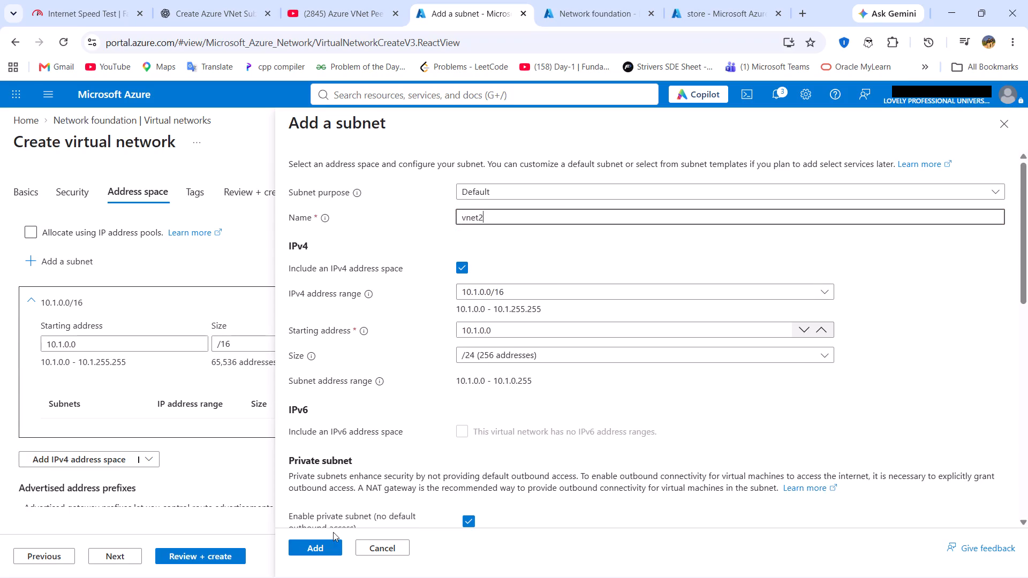
pyautogui.click(324, 553)
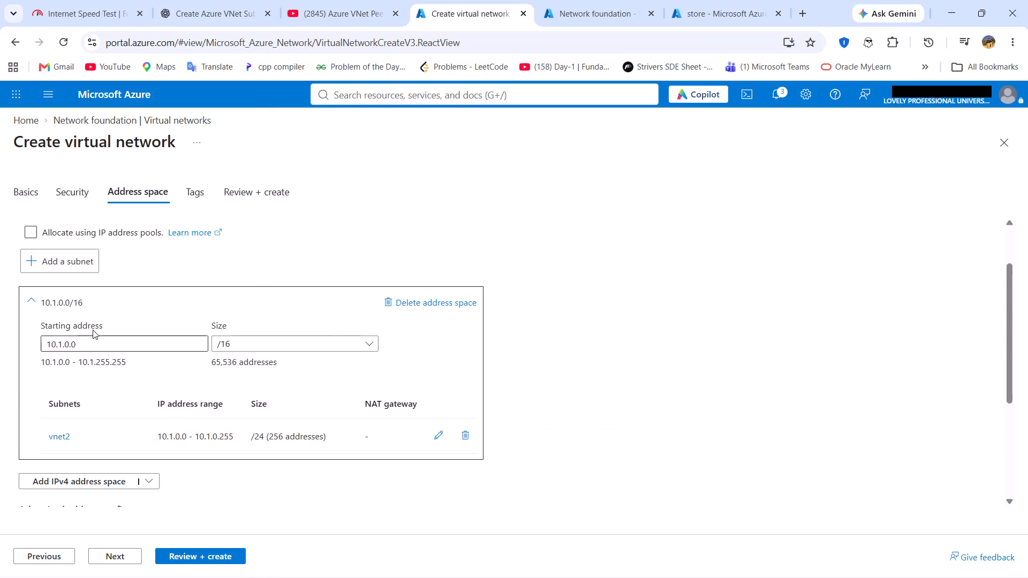
# Add a second subnet named vnet22 to the 10.1.0.0/16 address space, starting at 10.1.1.0 with size /24.
pyautogui.click(69, 256)
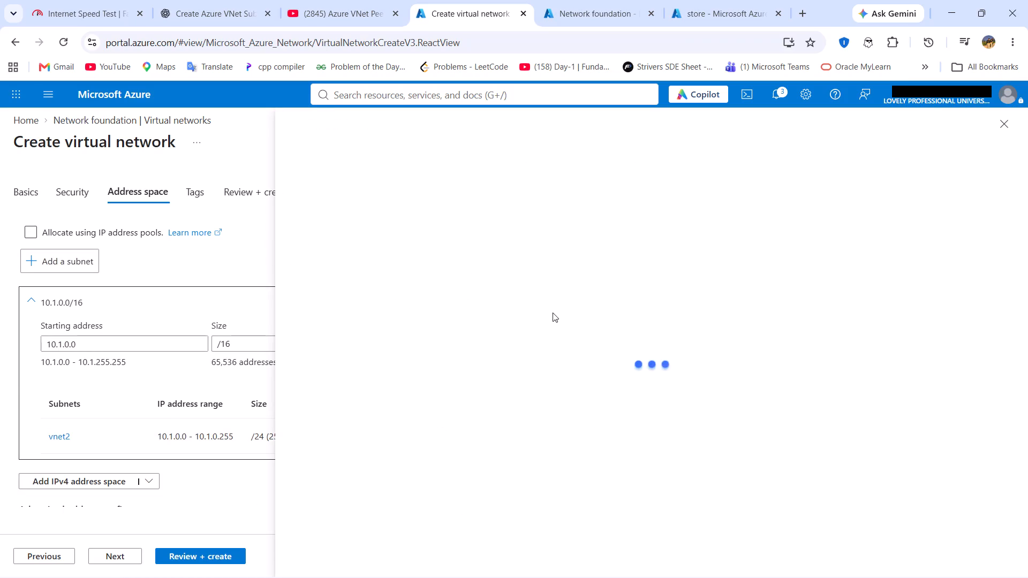
pyautogui.moveTo(506, 217); pyautogui.dragTo(315, 188)
pyautogui.press('BackSpace')
pyautogui.write('vnet22')
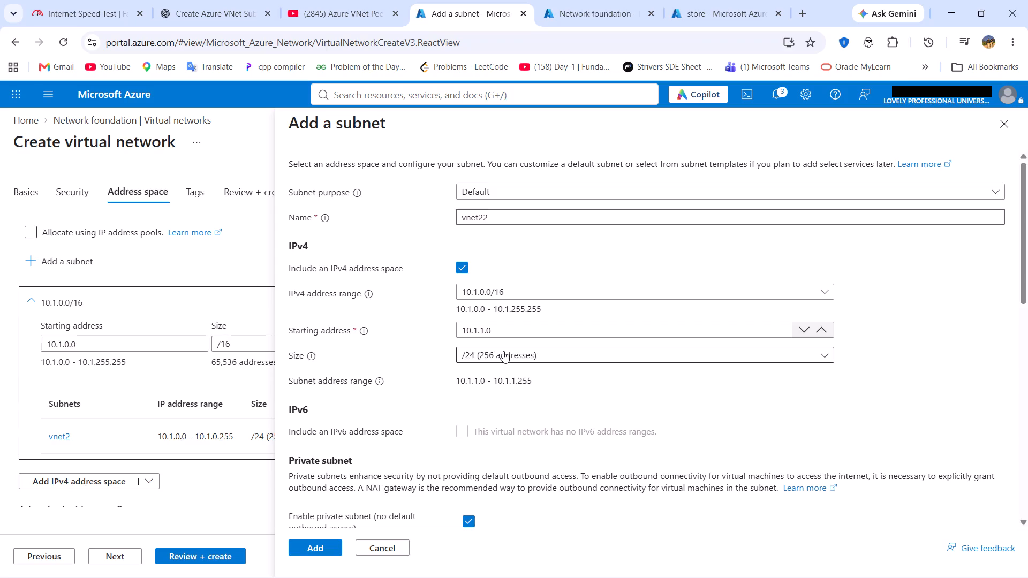
pyautogui.click(326, 542)
# Submit the new virtual network's configuration for final review and validation.
pyautogui.scroll(-1, 251, 492)
pyautogui.click(220, 552)
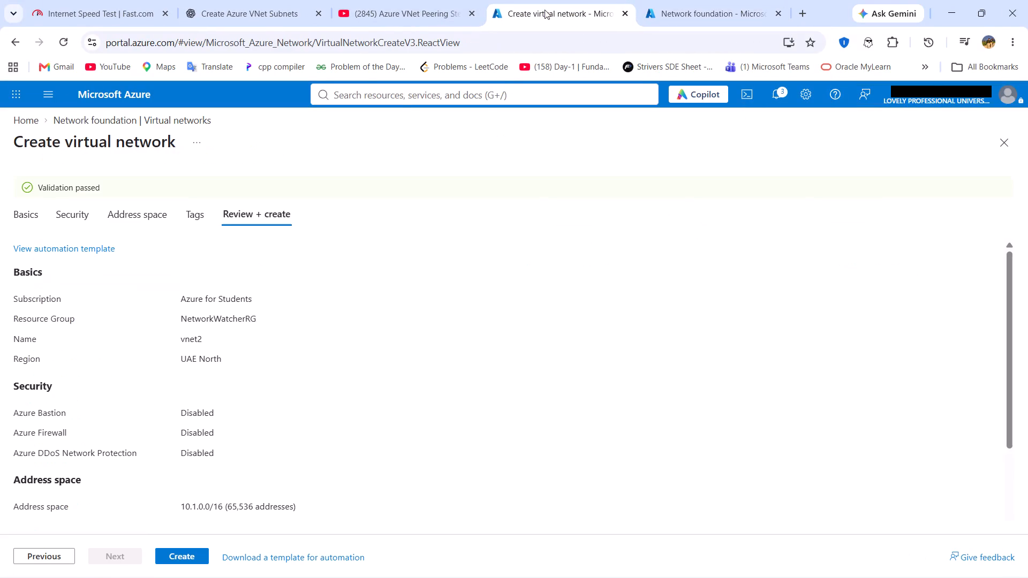
pyautogui.click(161, 556)
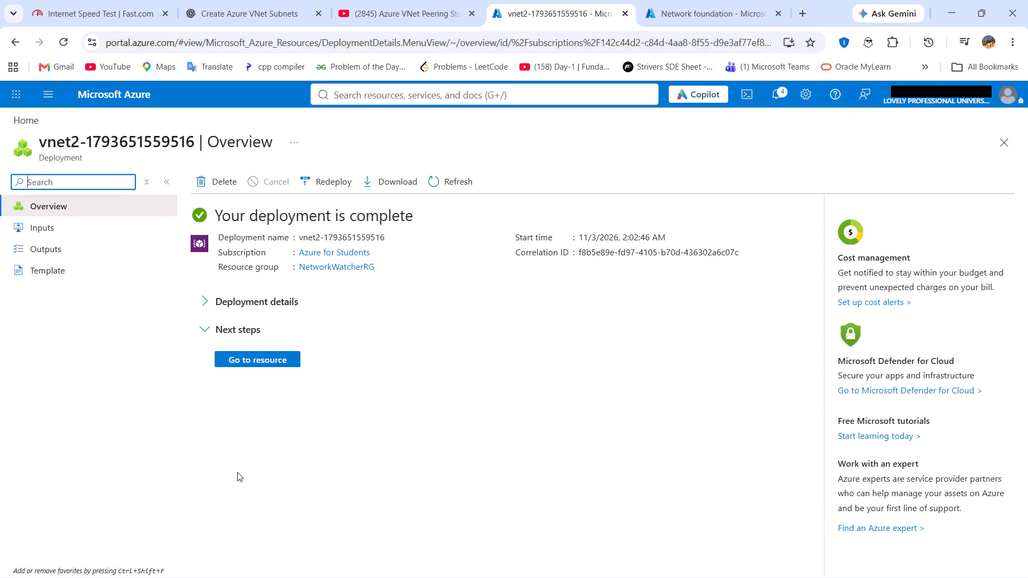
pyautogui.click(251, 352)
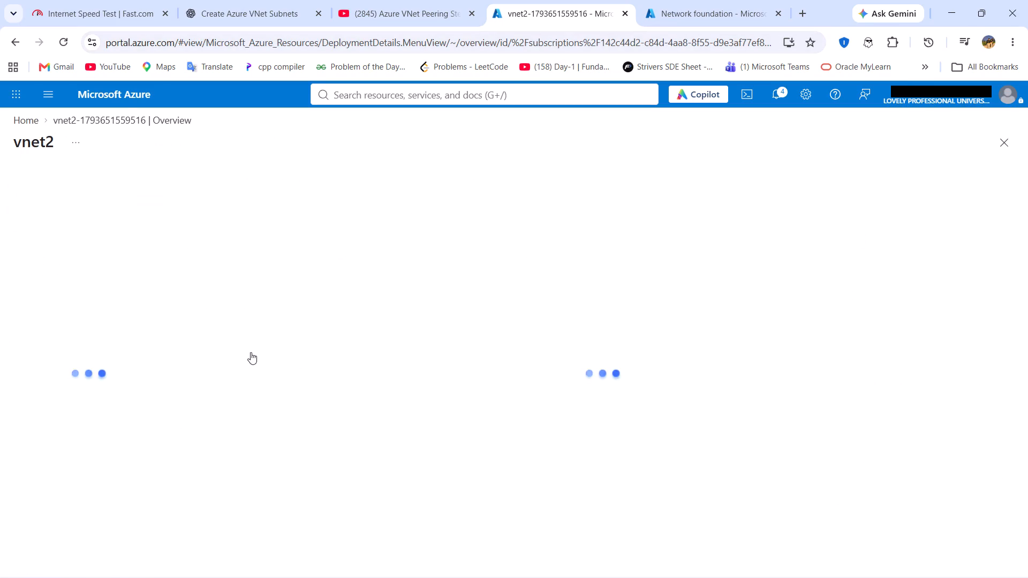
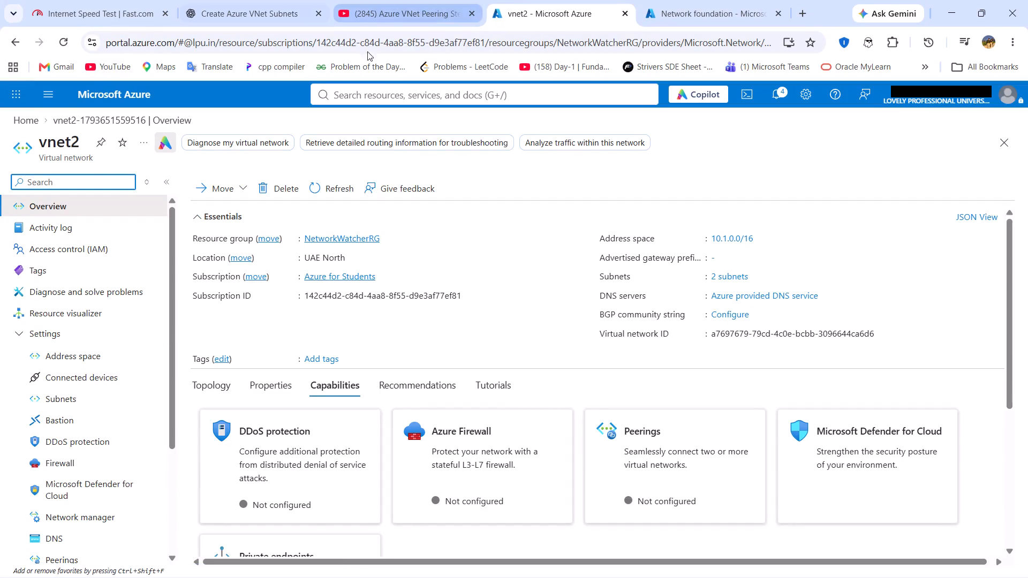
# Go to the list of virtual networks and open vnet1.
pyautogui.click(367, 98)
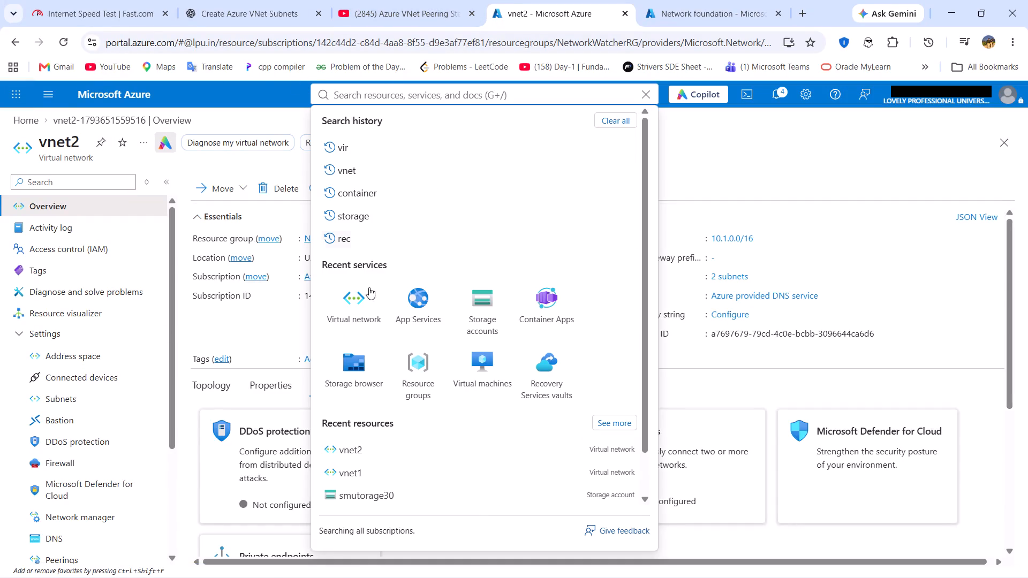
pyautogui.click(369, 287)
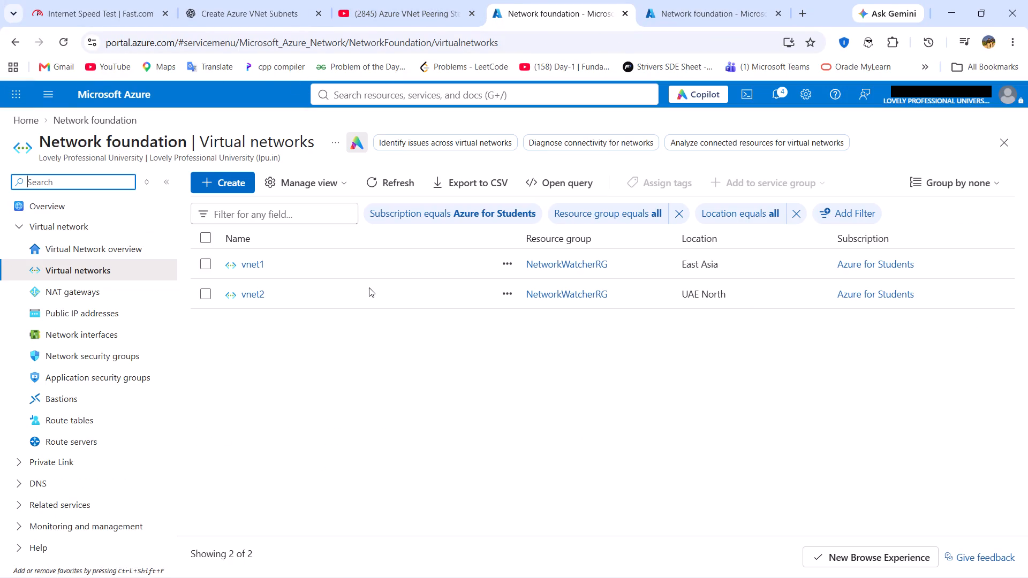
pyautogui.click(255, 265)
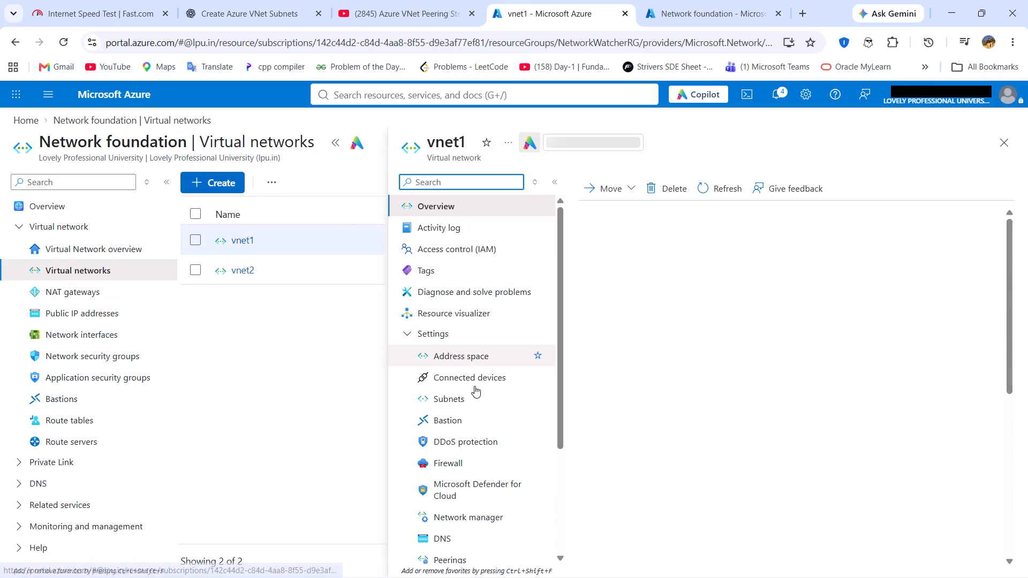
# Start adding a peering to vnet1 and name the remote peering link vnet1-to-vnet2.
pyautogui.scroll(-1, 465, 465)
pyautogui.click(443, 444)
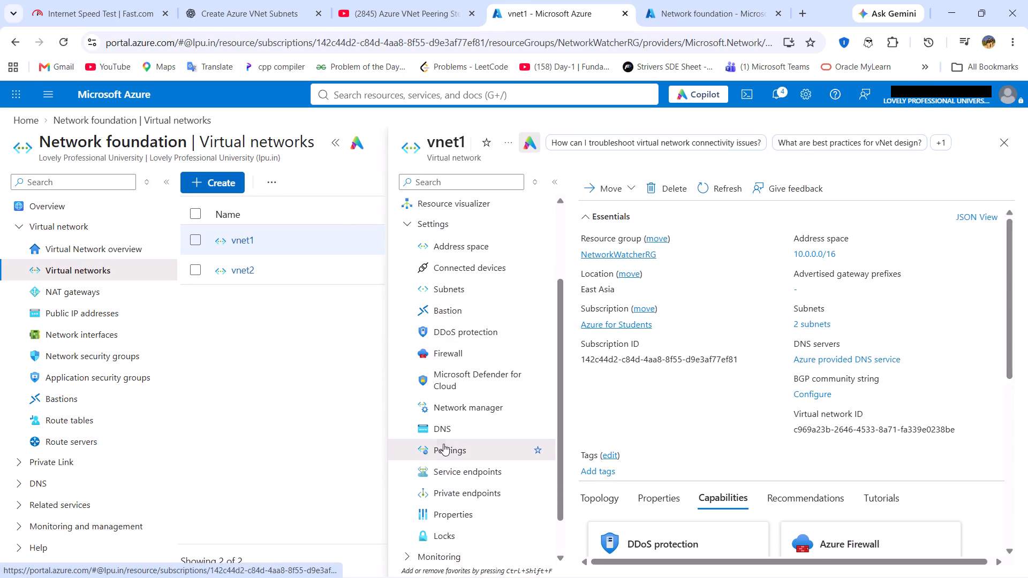
pyautogui.click(594, 192)
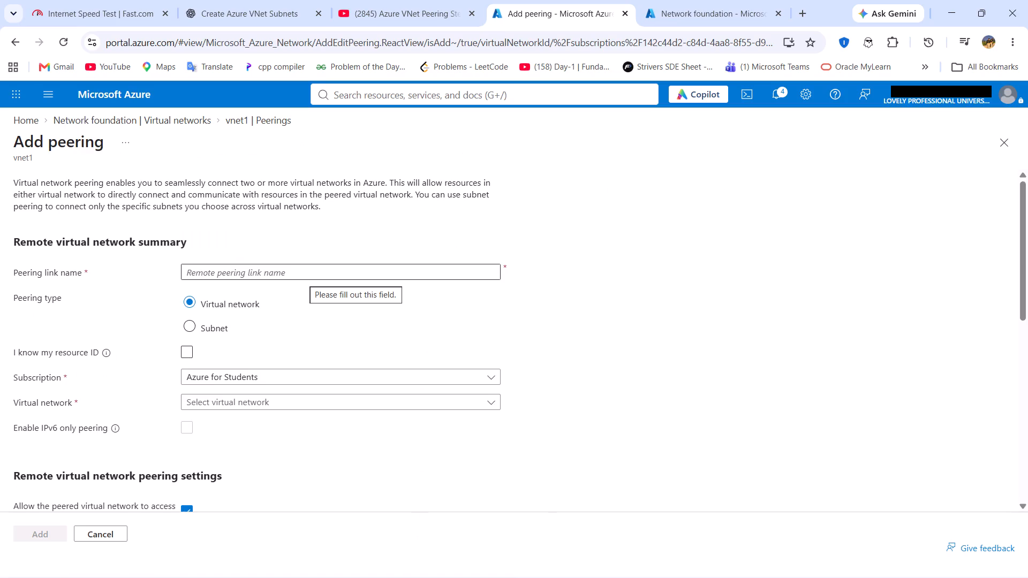
pyautogui.click(268, 272)
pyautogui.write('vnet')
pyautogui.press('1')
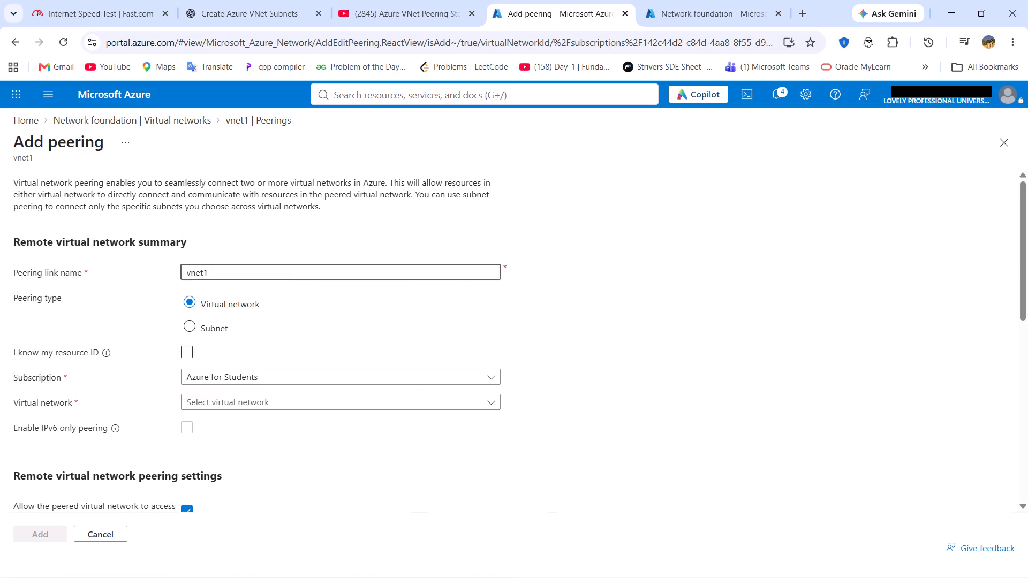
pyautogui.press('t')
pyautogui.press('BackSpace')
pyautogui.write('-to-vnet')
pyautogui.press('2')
# Choose vnet2 as the remote virtual network and allow it to receive forwarded traffic from vnet1.
pyautogui.scroll(-1, 268, 272)
pyautogui.click(280, 383)
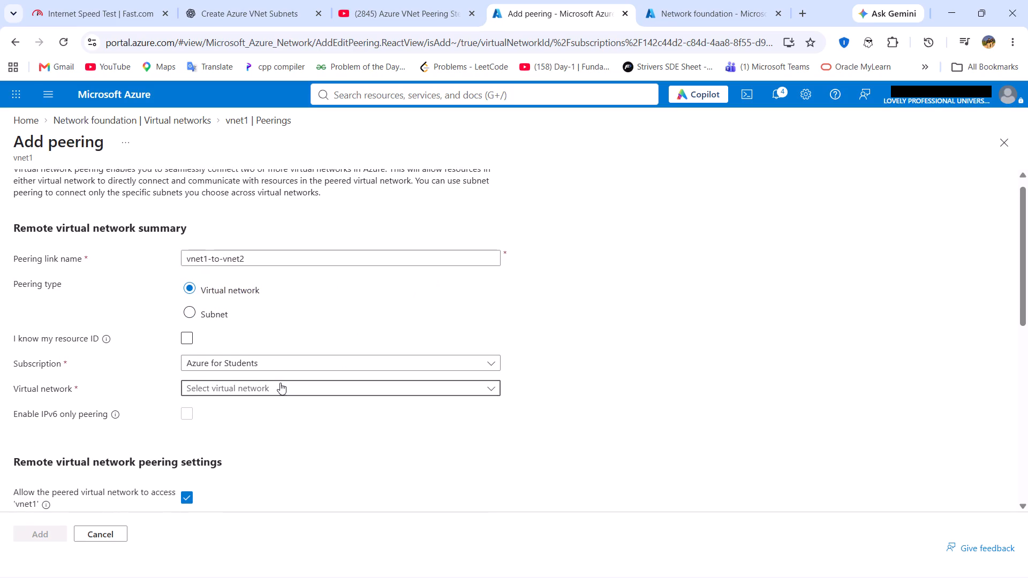
pyautogui.click(256, 450)
pyautogui.scroll(-1, 256, 450)
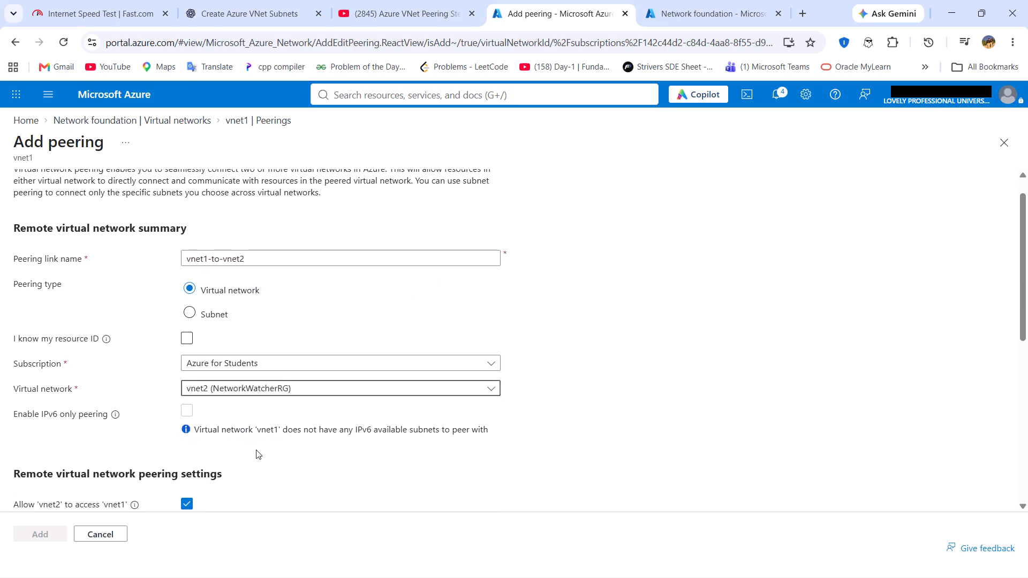
pyautogui.scroll(-1, 256, 450)
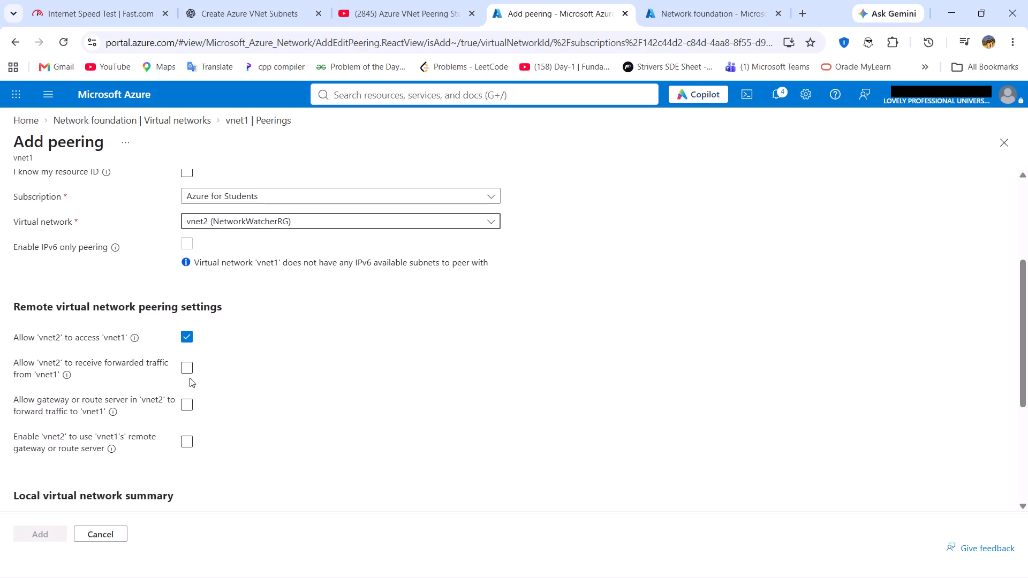
pyautogui.click(188, 366)
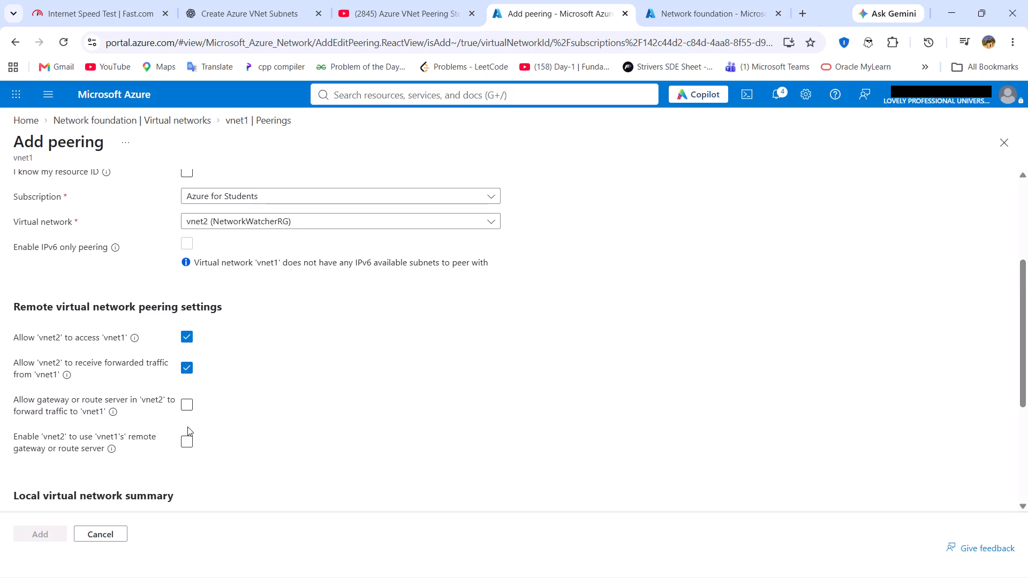
# Copy text from the remote peering link name to reuse in the local peering link name.
pyautogui.scroll(-2, 187, 427)
pyautogui.click(206, 439)
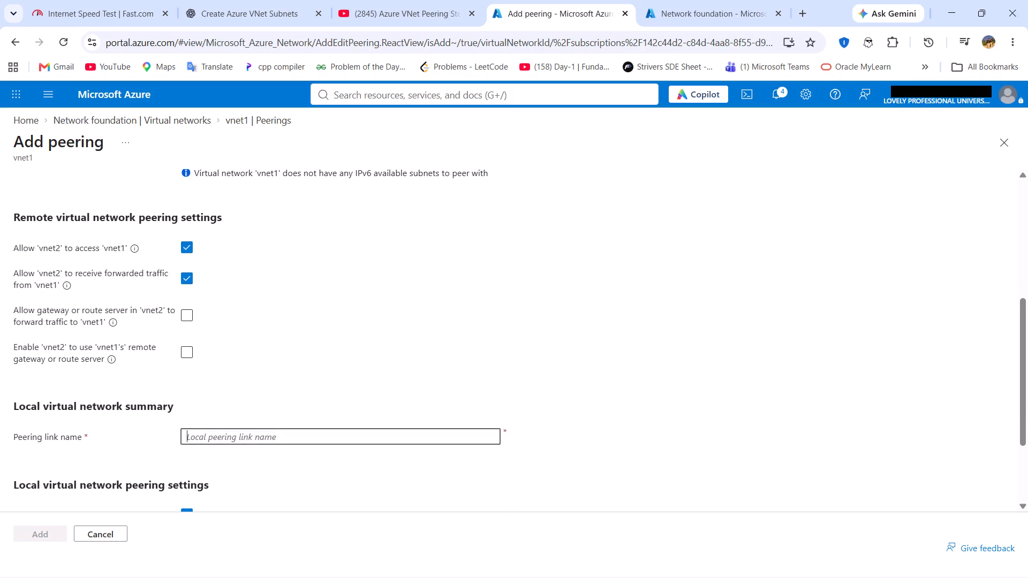
pyautogui.scroll(3, 252, 359)
pyautogui.moveTo(286, 253); pyautogui.dragTo(88, 245)
pyautogui.hotkey('ctrl', 'c')
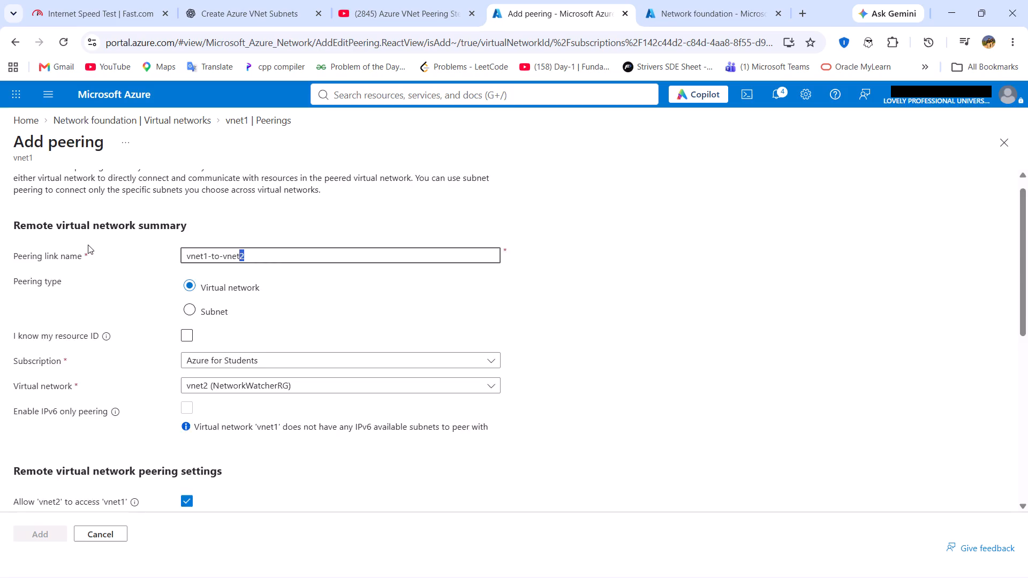
# Name the local virtual network's peering link vnet2-to-vnet1 in vnet1's new peering form.
pyautogui.scroll(-6, 88, 245)
pyautogui.click(210, 316)
pyautogui.hotkey('ctrl', 'v')
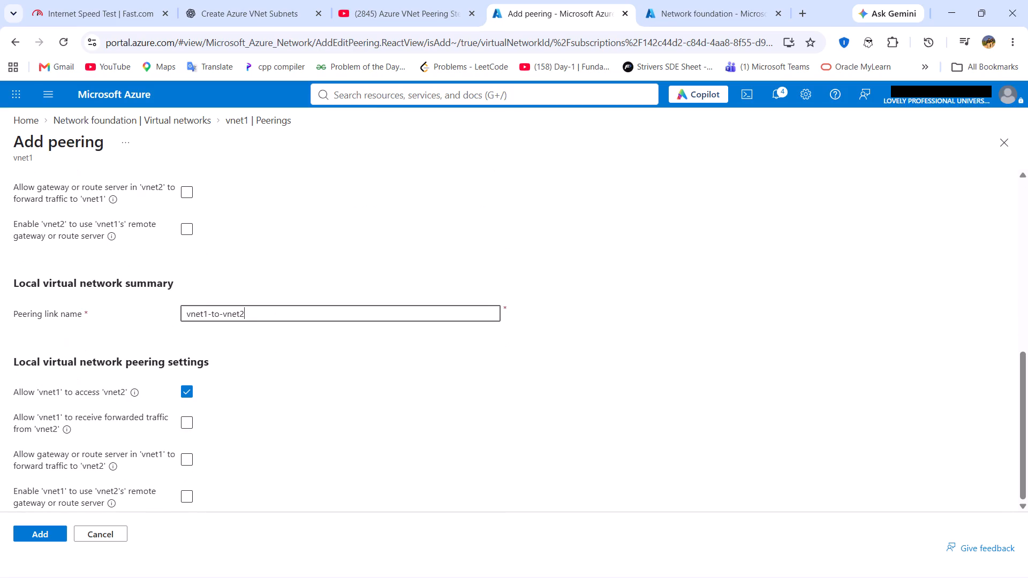
pyautogui.click(207, 316)
pyautogui.press('BackSpace')
pyautogui.press('2')
pyautogui.click(256, 316)
pyautogui.press('1')
pyautogui.press('BackSpace')
pyautogui.press('BackSpace')
pyautogui.press('1')
# Review the peering settings, keep Virtual network as the peering type, and add the peering between vnet1 and vnet2.
pyautogui.scroll(-3, 256, 316)
pyautogui.scroll(4, 182, 378)
pyautogui.scroll(1, 214, 305)
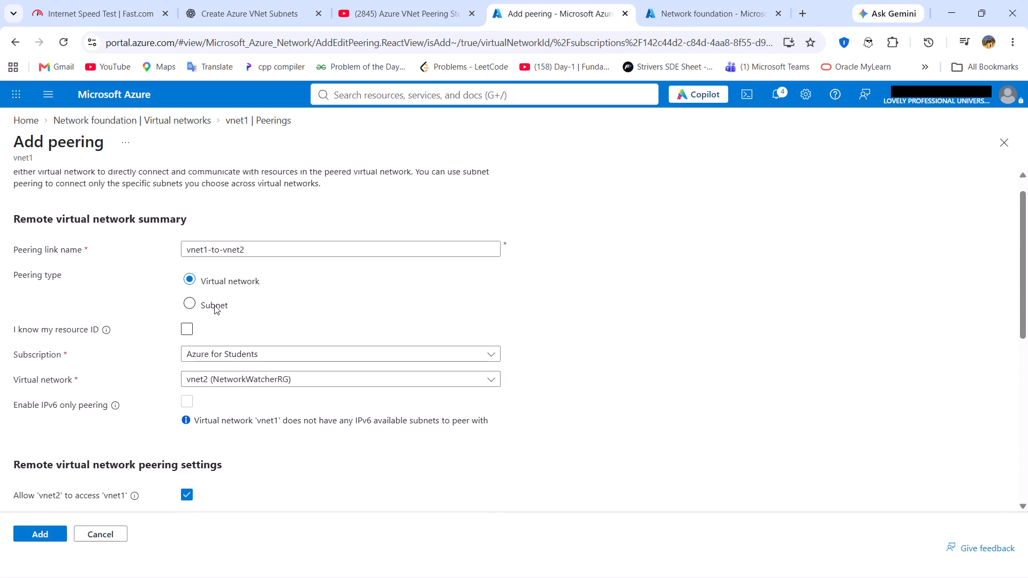
pyautogui.click(186, 307)
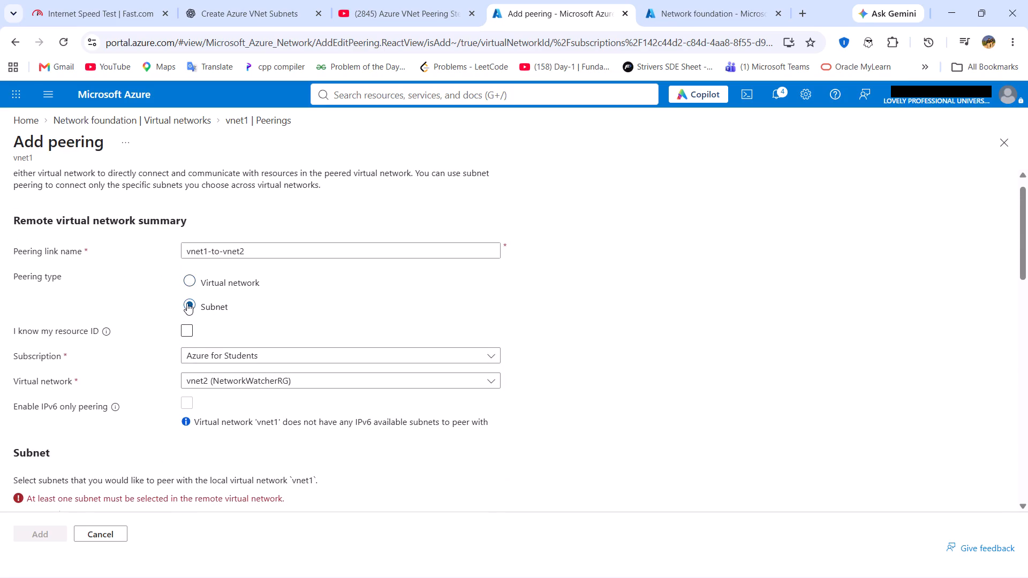
pyautogui.click(190, 279)
pyautogui.scroll(-6, 190, 279)
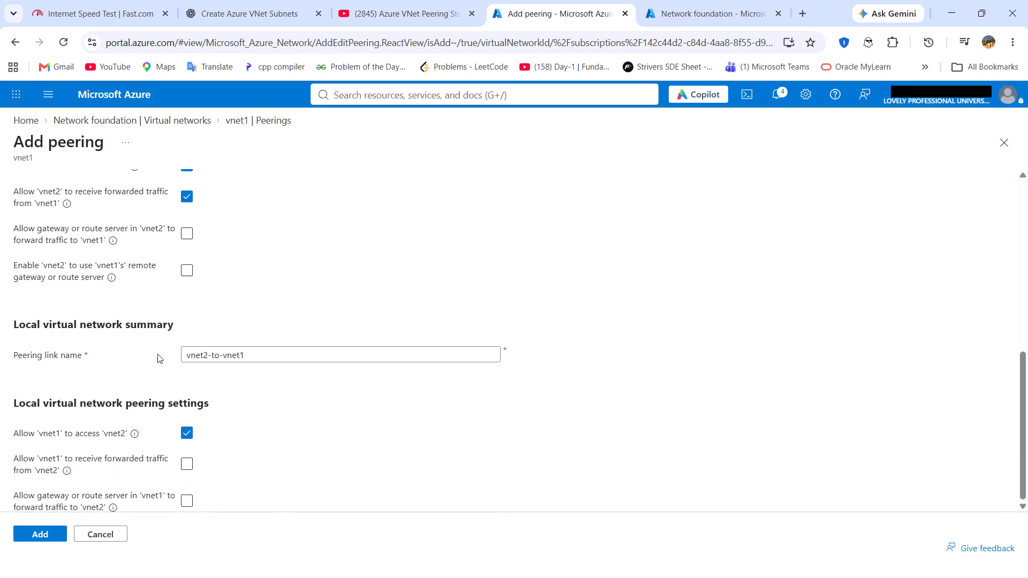
pyautogui.click(40, 535)
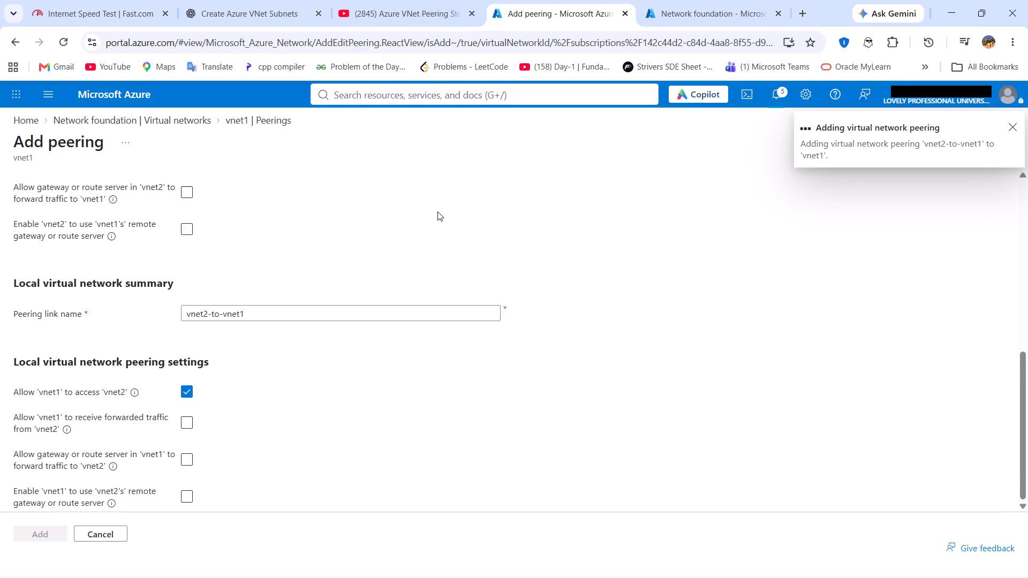
# Switch to ChatGPT and recheck its VNet peering instructions.
pyautogui.click(262, 0)
pyautogui.scroll(-1, 230, 319)
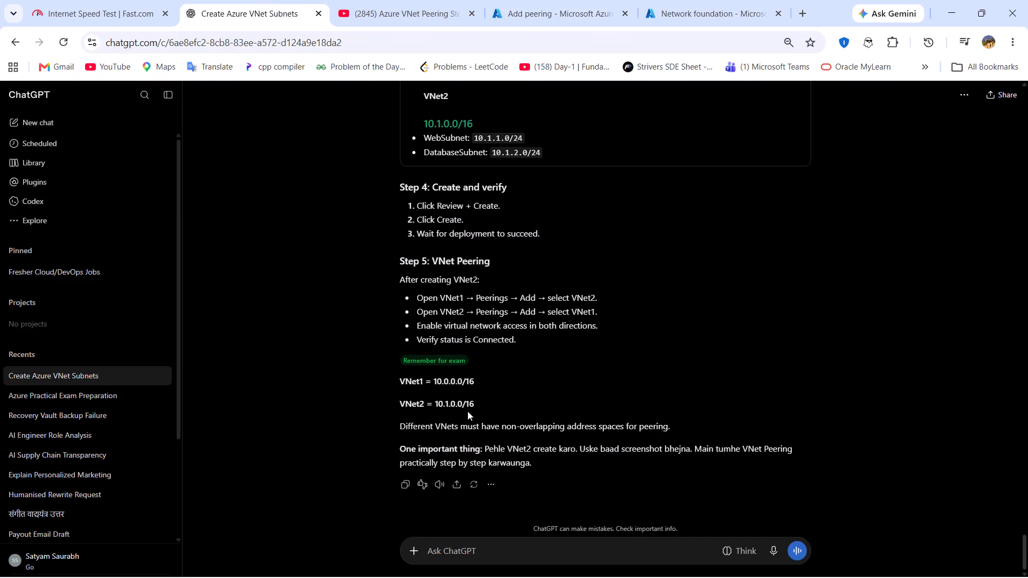
pyautogui.click(620, 0)
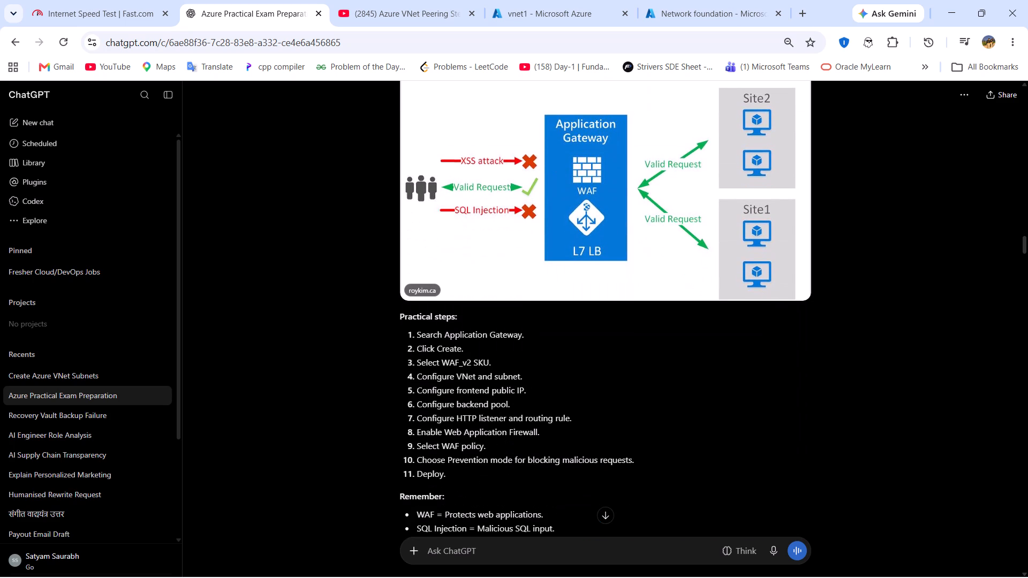
pyautogui.scroll(-1, 511, 461)
pyautogui.scroll(-1, 505, 332)
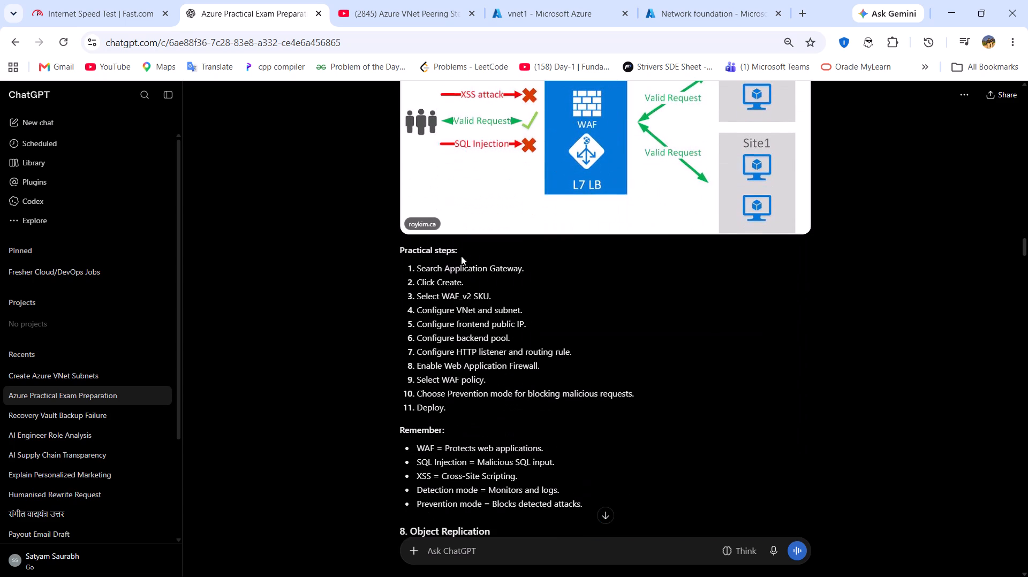
# Switch back to the Azure portal and check the peering status on vnet1's Peerings page.
pyautogui.click(561, 0)
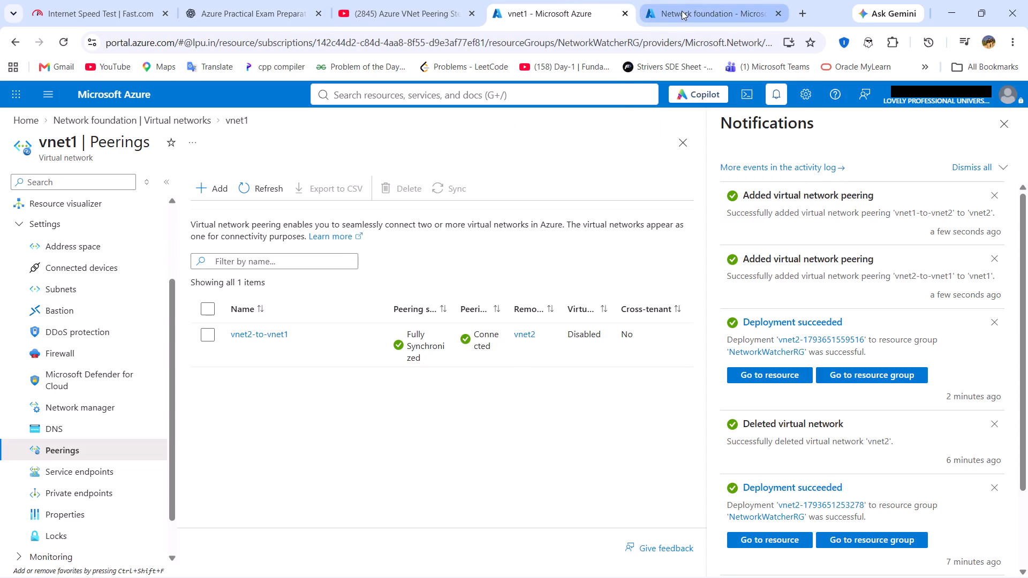
pyautogui.click(682, 11)
pyautogui.click(543, 5)
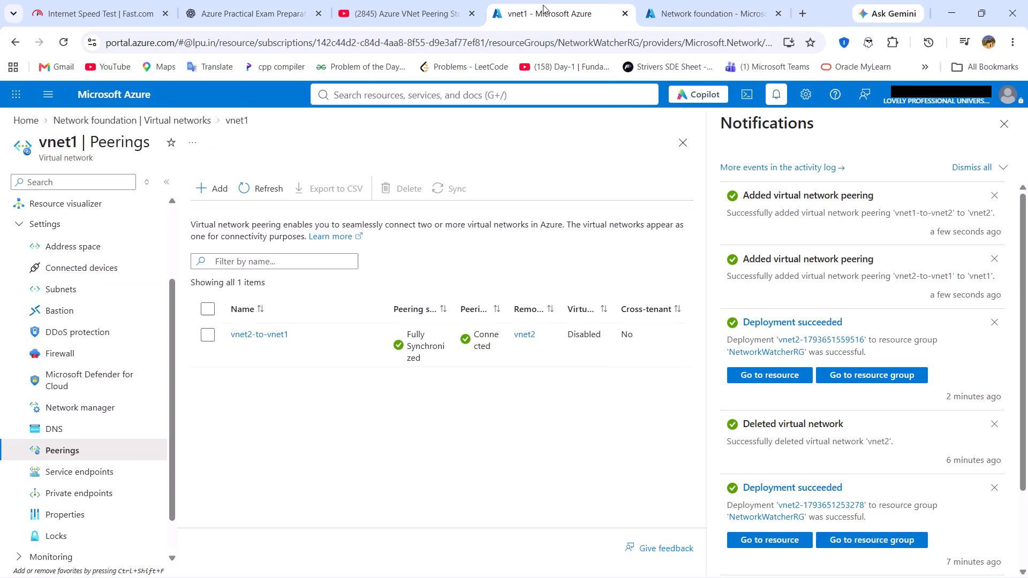
# Refresh the virtual networks list in the other Azure portal tab and open vnet2.
pyautogui.click(674, 0)
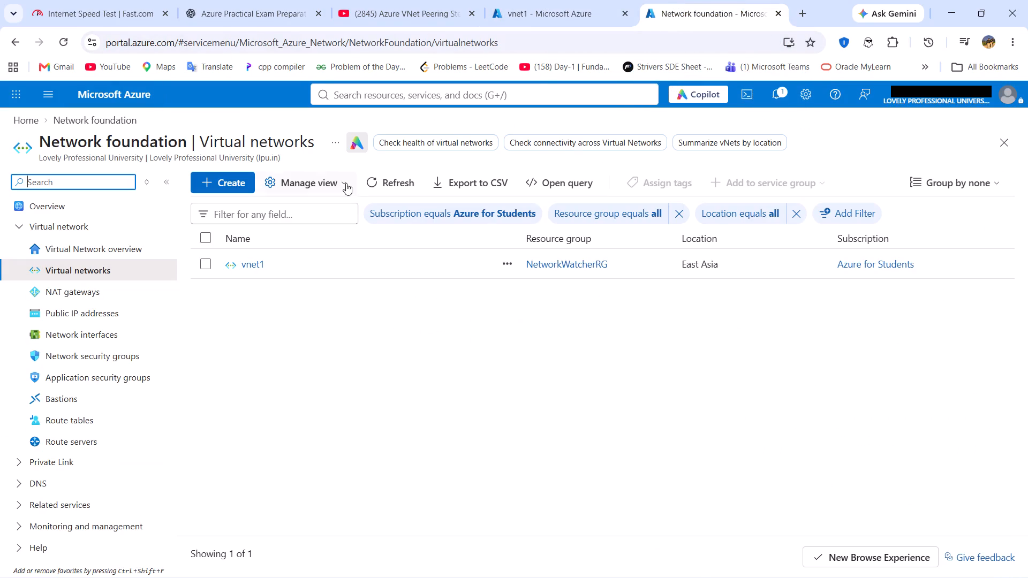
pyautogui.click(367, 178)
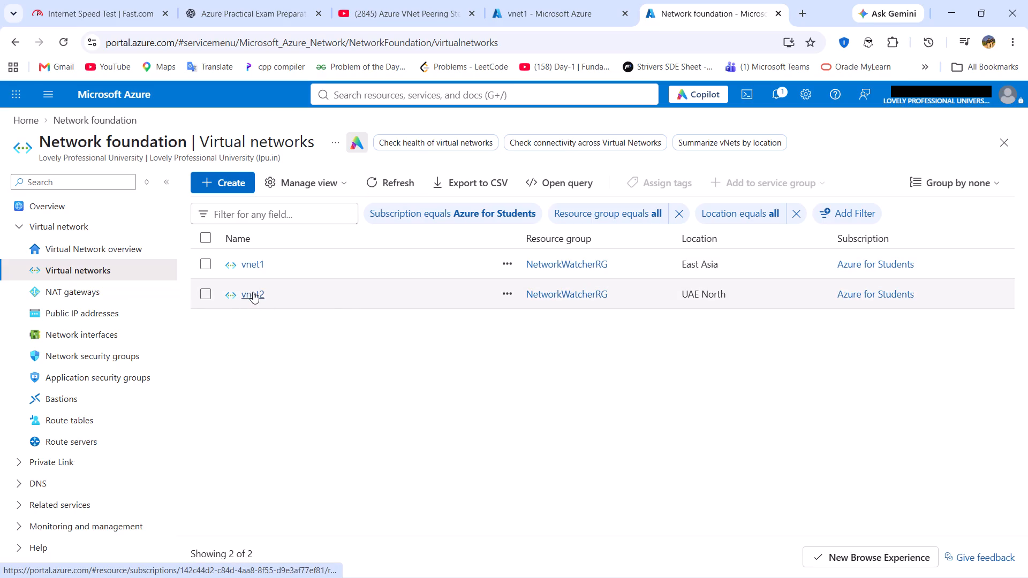
pyautogui.click(253, 292)
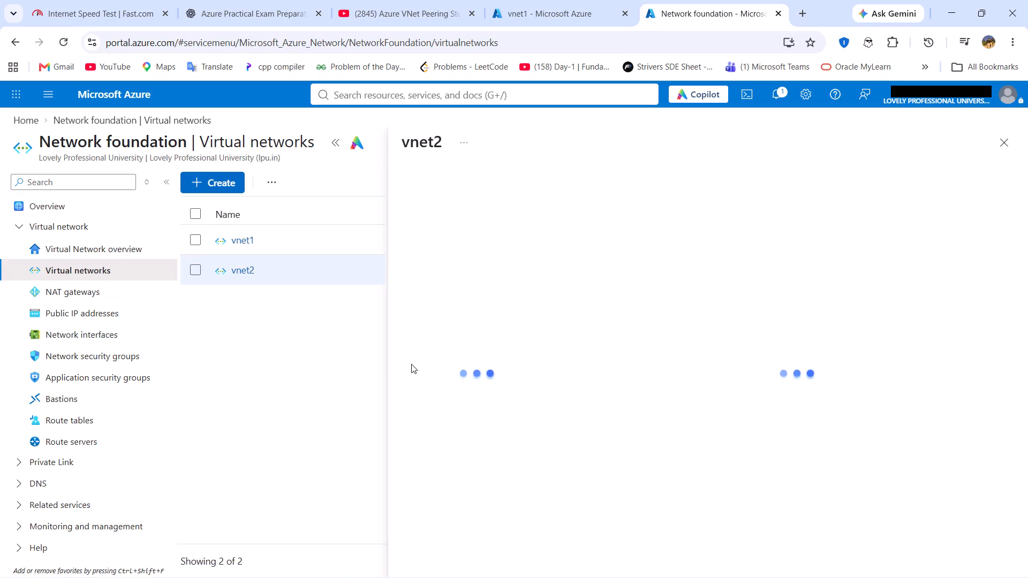
# Check the peering status on vnet2's Peerings page, and close vnet2 to return to the virtual networks list.
pyautogui.scroll(-1, 460, 499)
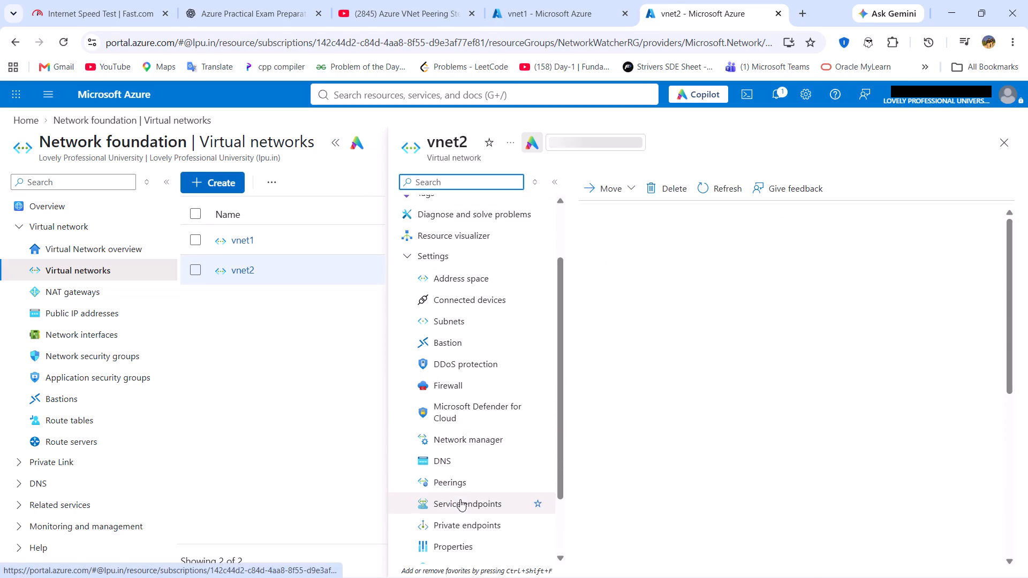
pyautogui.click(466, 481)
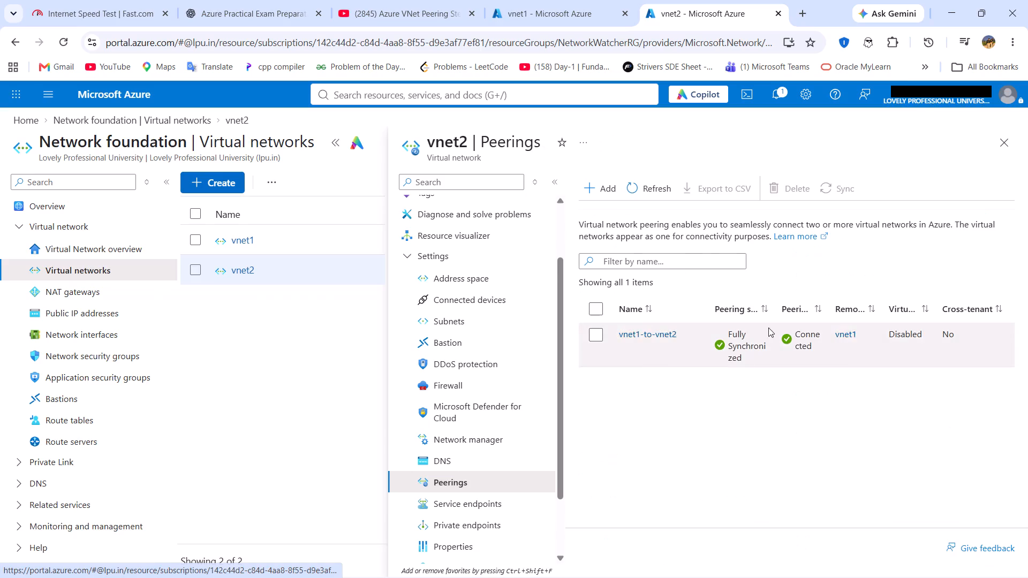
pyautogui.click(1013, 143)
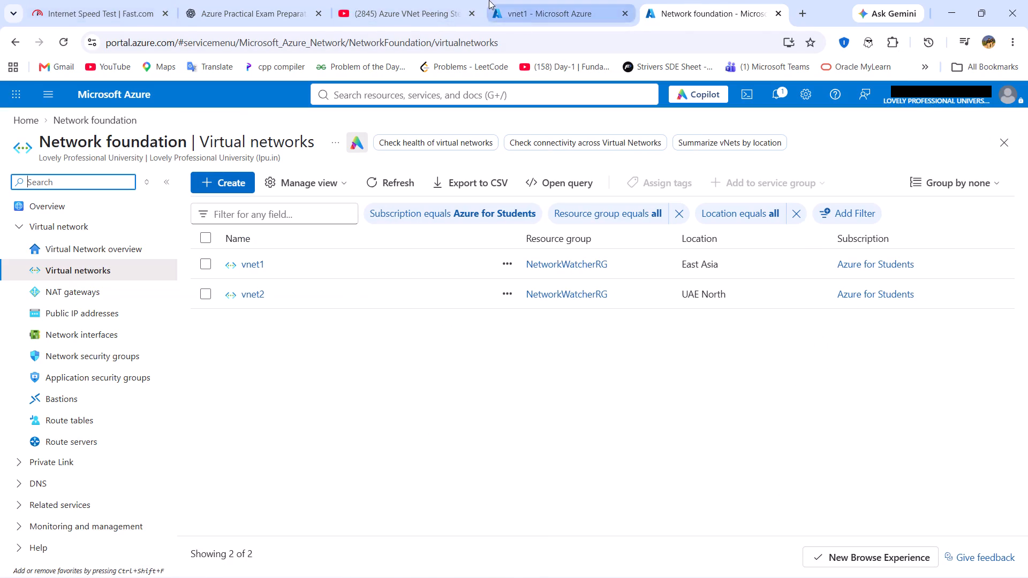
# Search the portal for vm and open the Virtual machines list.
pyautogui.click(465, 107)
pyautogui.click(459, 100)
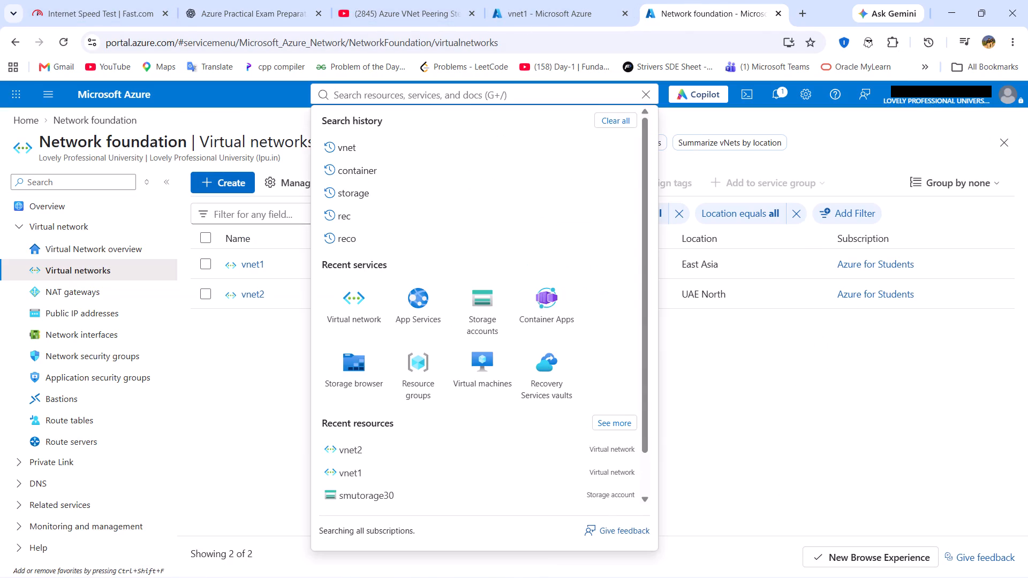
pyautogui.write('vm')
pyautogui.click(352, 185)
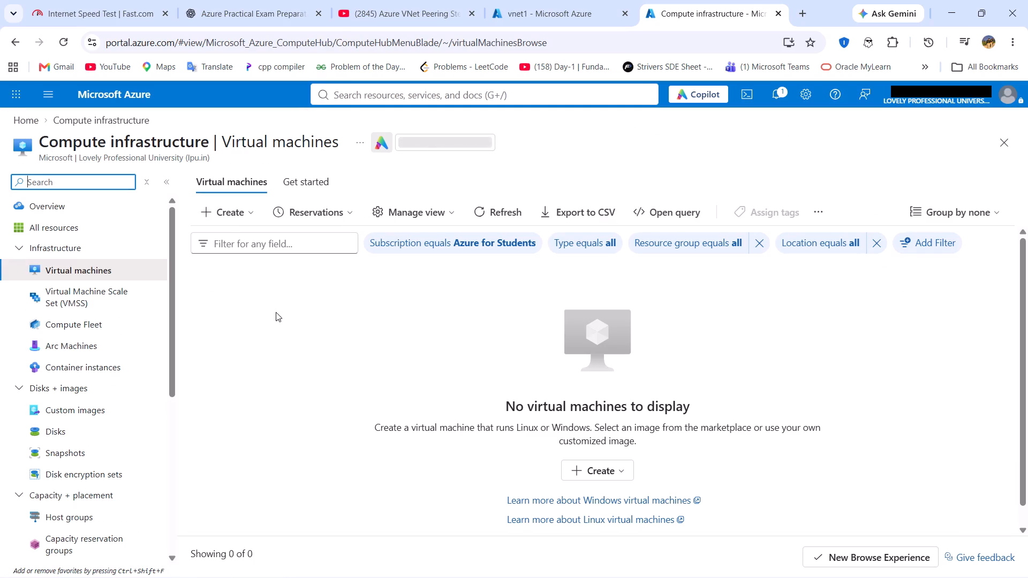
# Switch to the YouTube tab and open the "Azure VM Backup Full Setup Step-by-Step" video from the watch history.
pyautogui.click(420, 0)
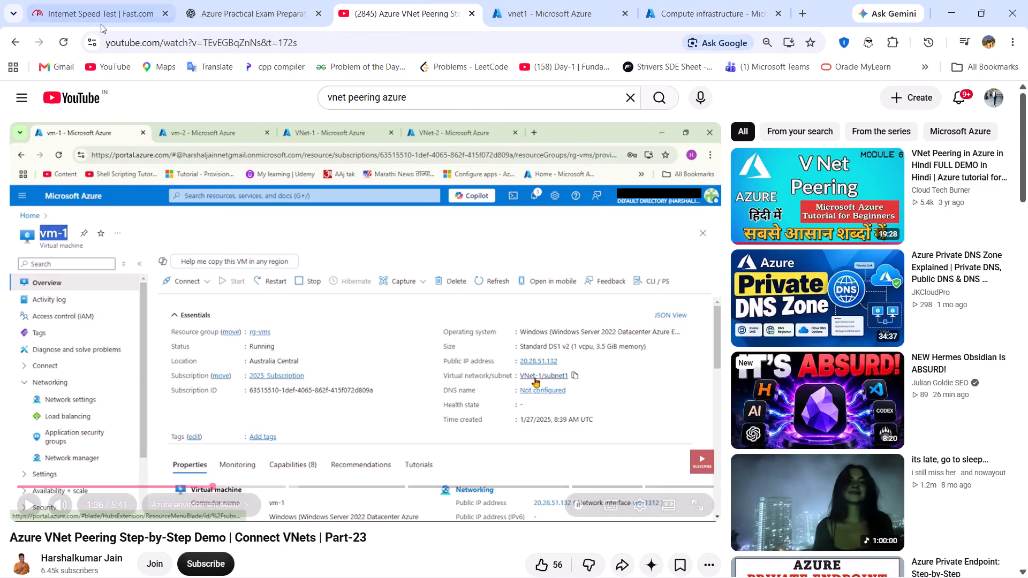
pyautogui.click(16, 101)
pyautogui.scroll(-1, 67, 487)
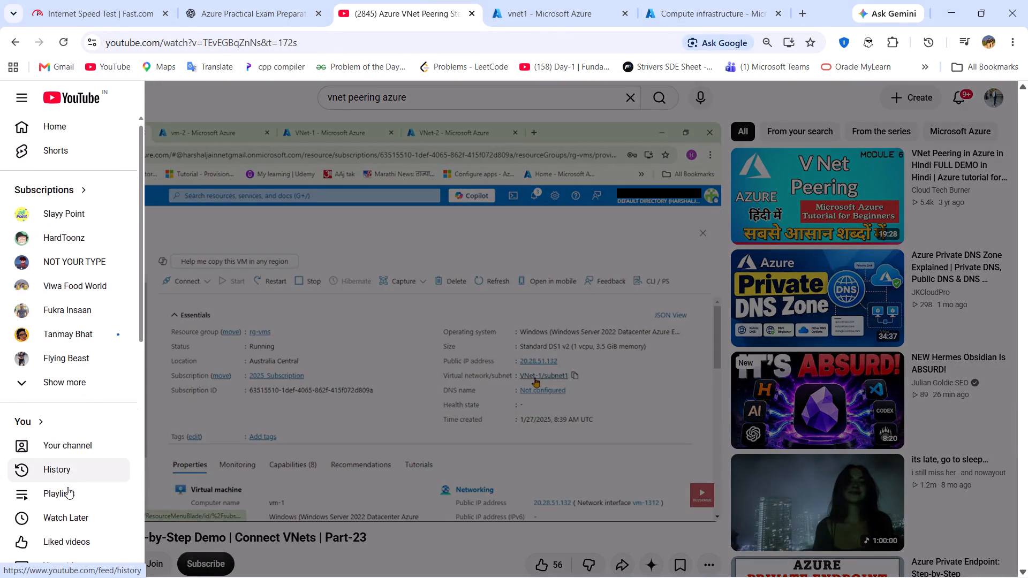
pyautogui.scroll(-1, 67, 487)
pyautogui.click(55, 458)
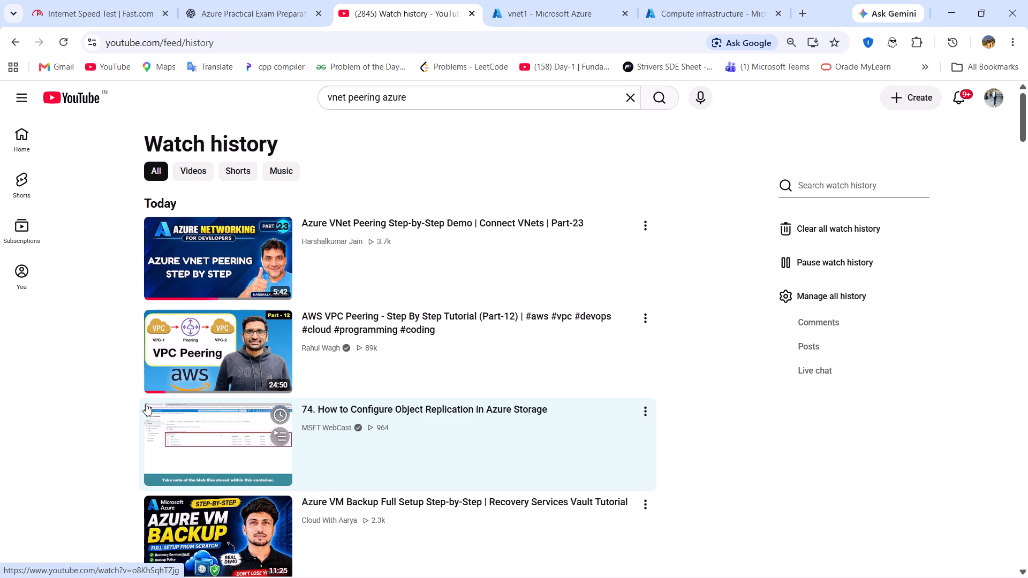
pyautogui.scroll(-1, 146, 404)
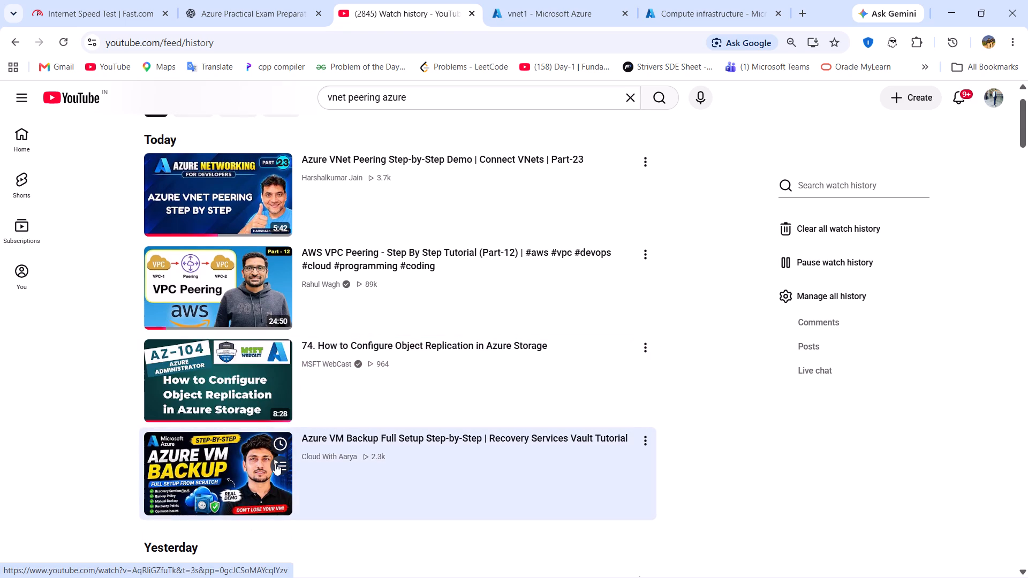
pyautogui.scroll(-1, 342, 354)
pyautogui.scroll(-1, 254, 469)
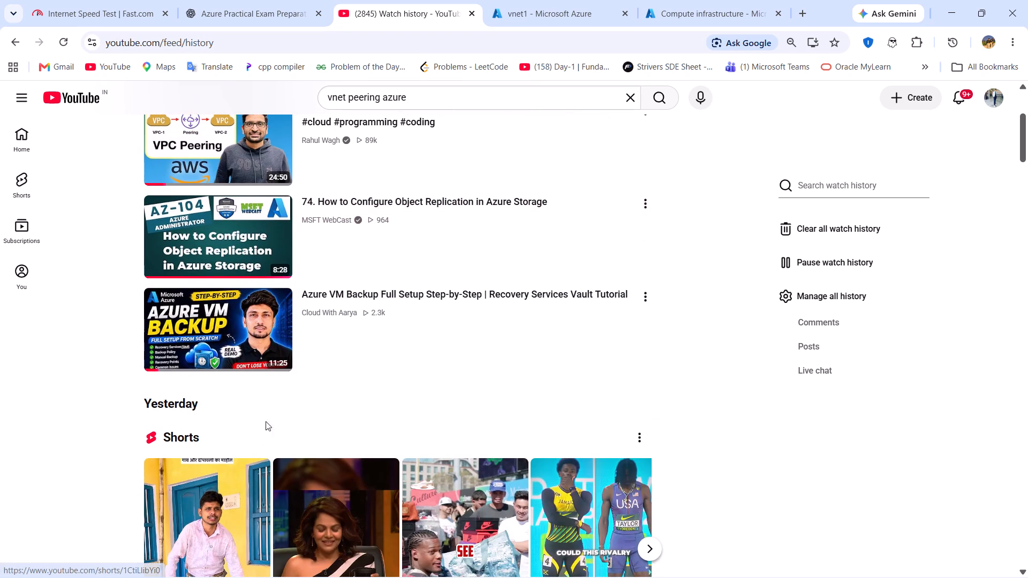
pyautogui.click(230, 324)
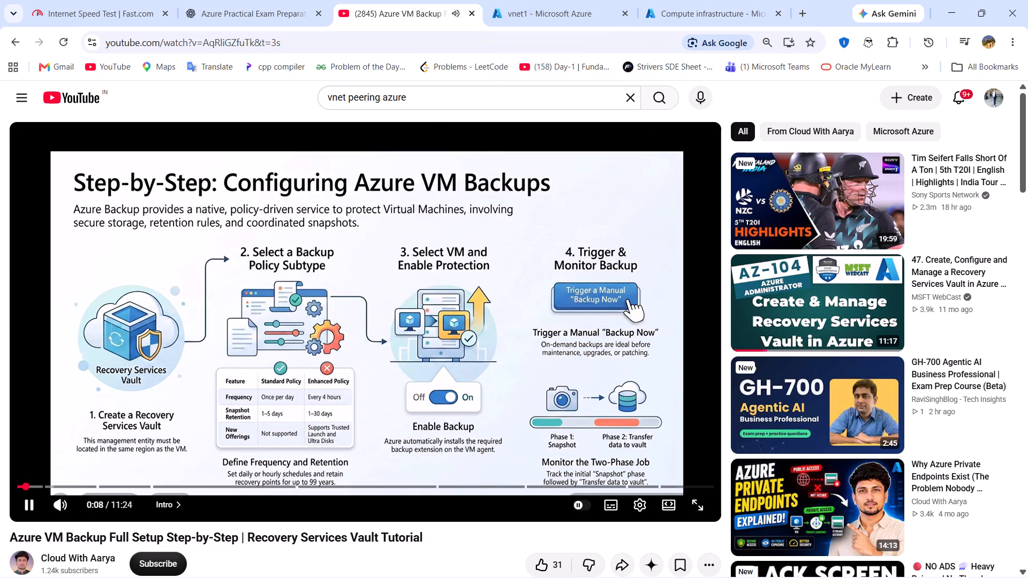
# Return to the vnet1 portal tab, move the floating video aside, and search for vm to open the Virtual machines page.
pyautogui.click(549, 0)
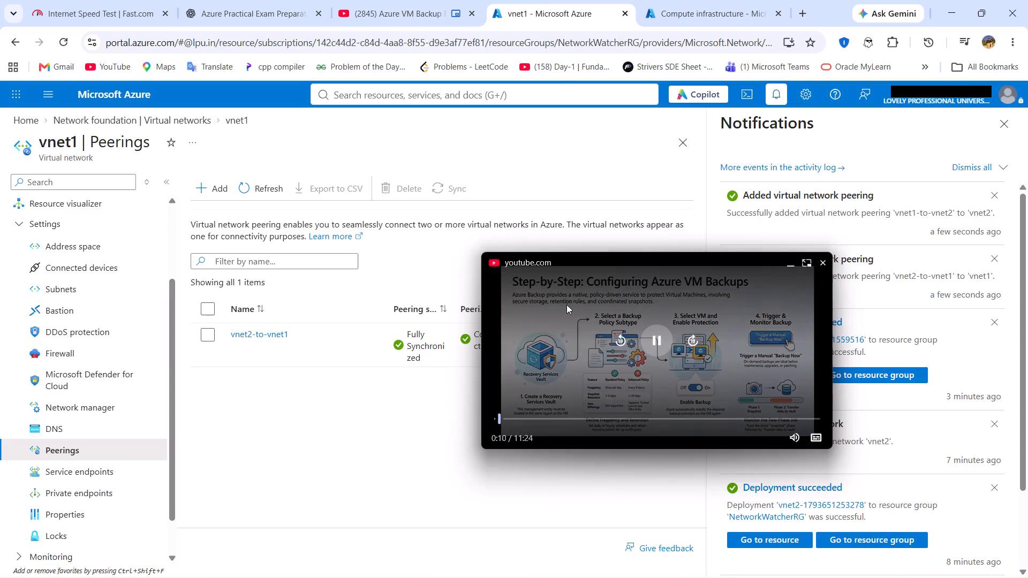
pyautogui.moveTo(566, 305); pyautogui.dragTo(736, 335)
pyautogui.click(537, 93)
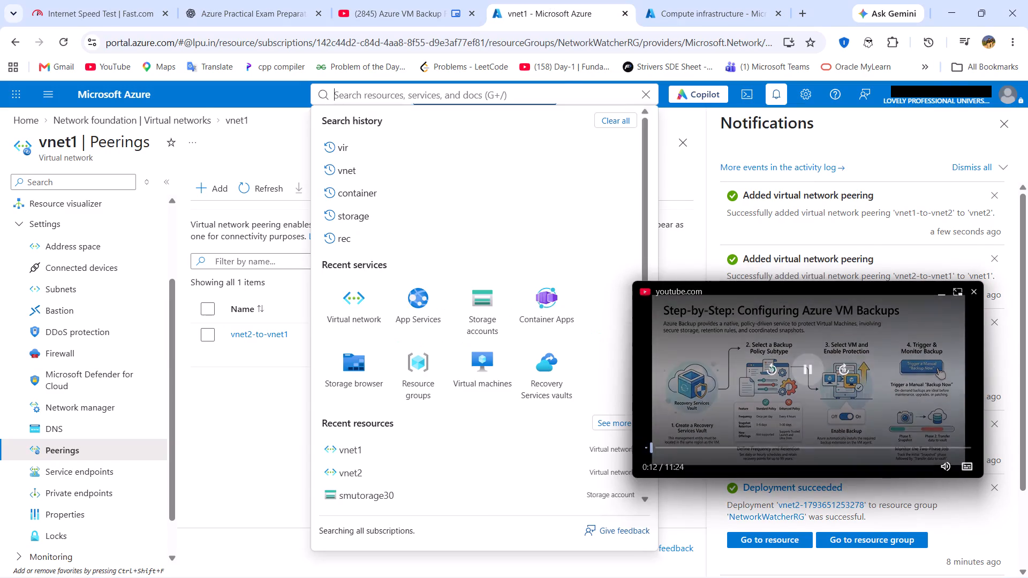
pyautogui.write('vm')
pyautogui.press('BackSpace')
pyautogui.write('ne')
pyautogui.press('BackSpace')
pyautogui.press('BackSpace')
pyautogui.press('m')
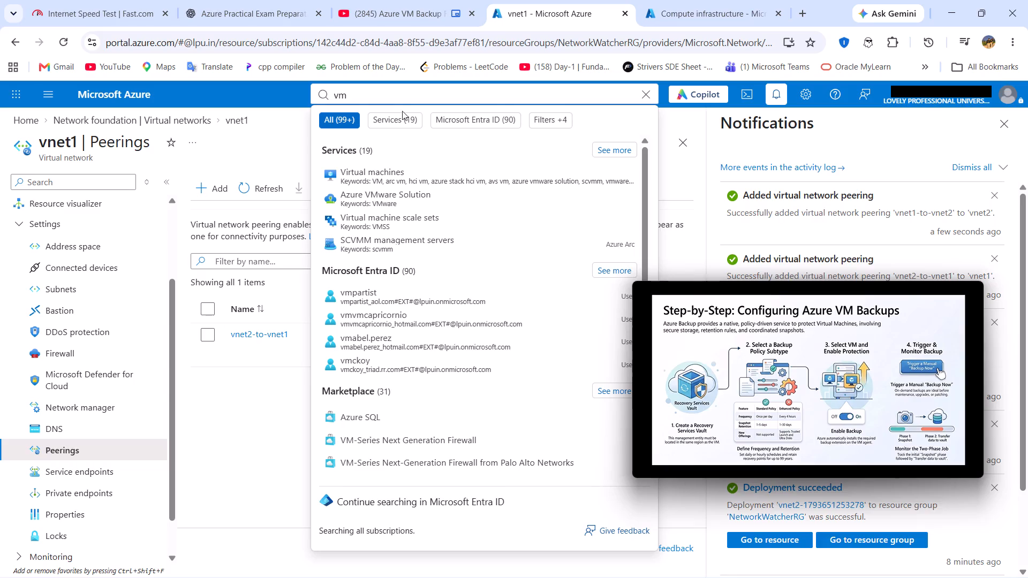
pyautogui.click(389, 167)
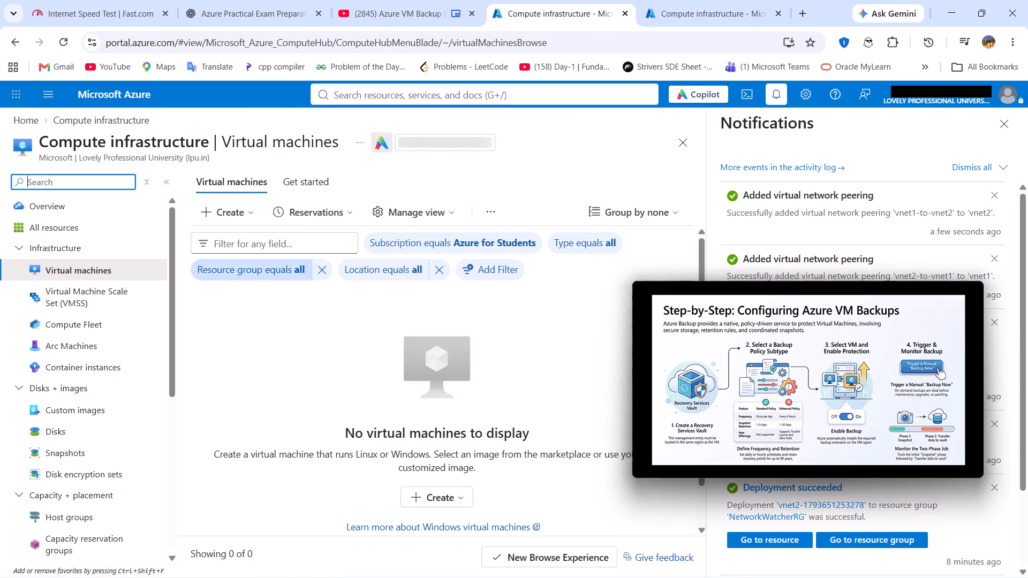
# Start creating a virtual machine in resource group NetworkWatcherRG and name it vm1.
pyautogui.click(216, 214)
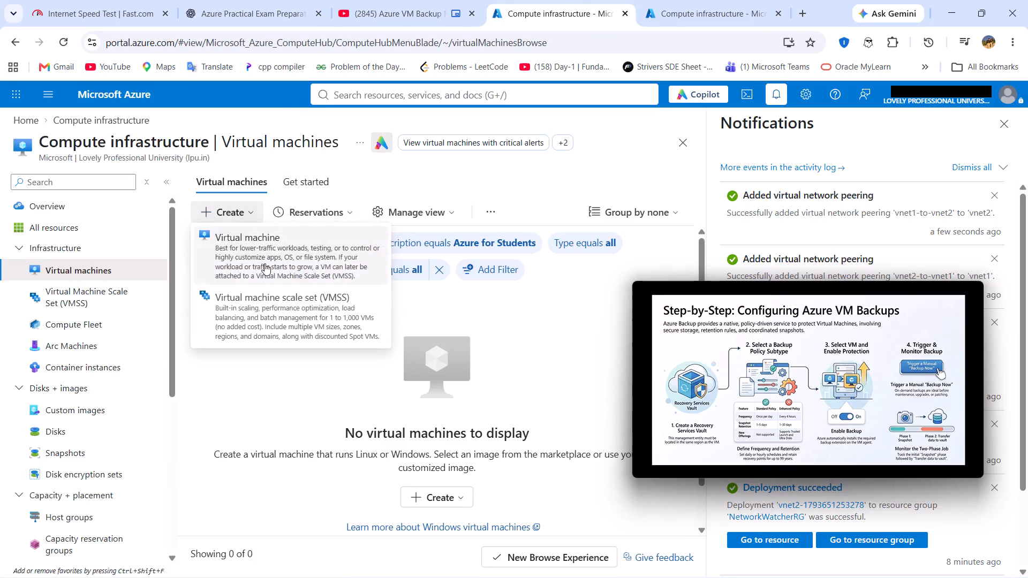
pyautogui.click(277, 276)
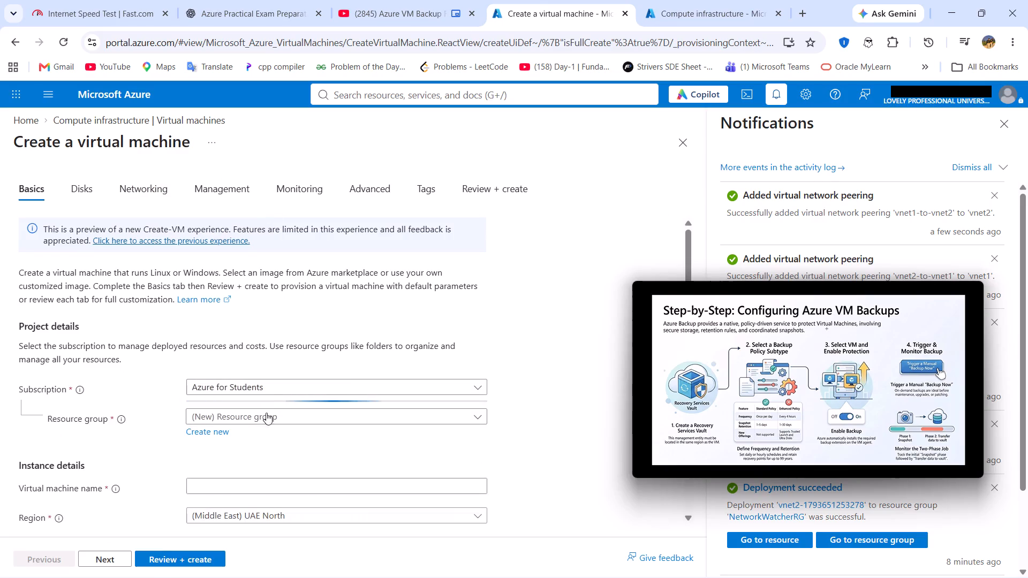
pyautogui.click(270, 420)
pyautogui.click(269, 453)
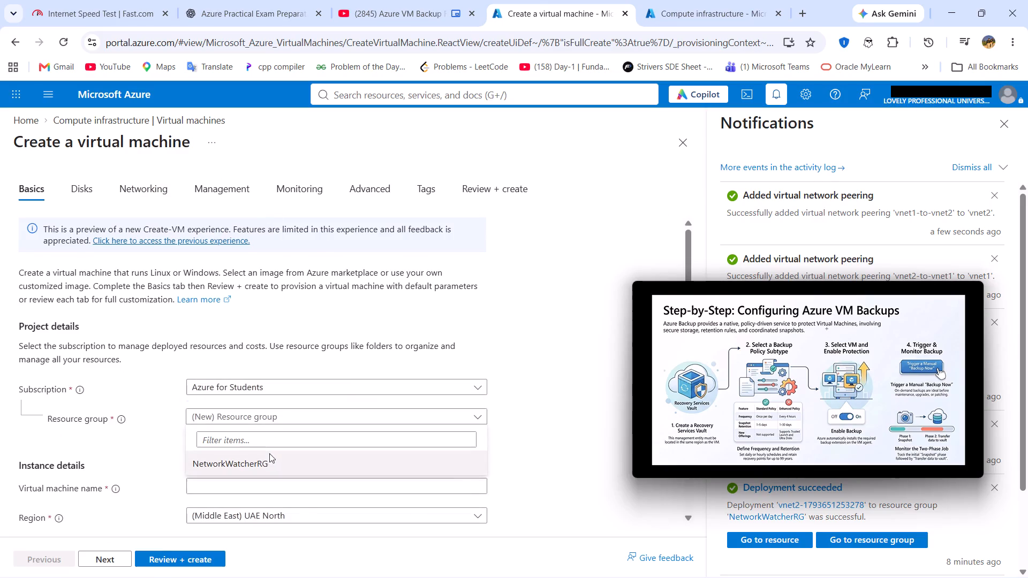
pyautogui.scroll(-1, 269, 453)
pyautogui.click(250, 392)
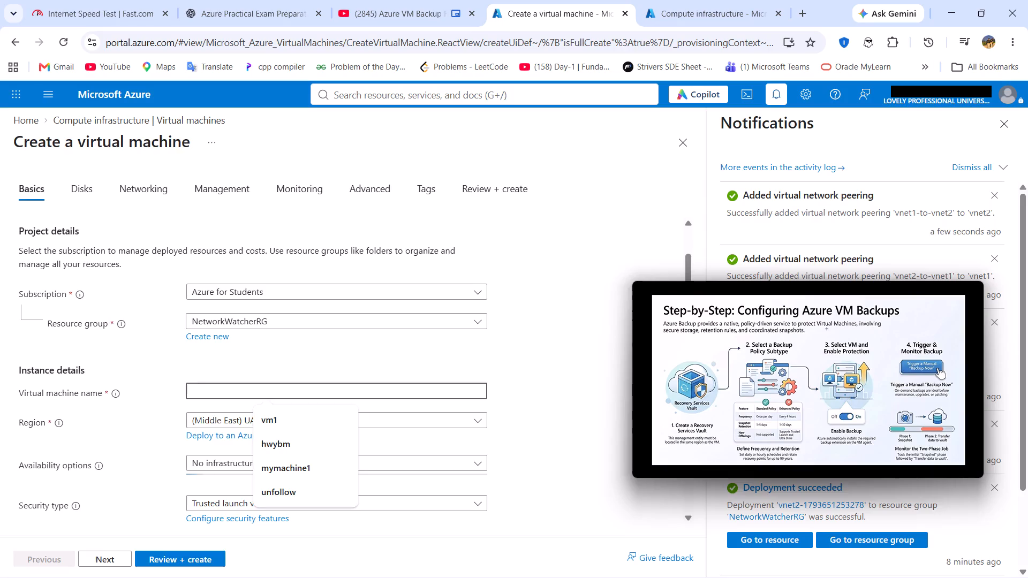
pyautogui.click(270, 415)
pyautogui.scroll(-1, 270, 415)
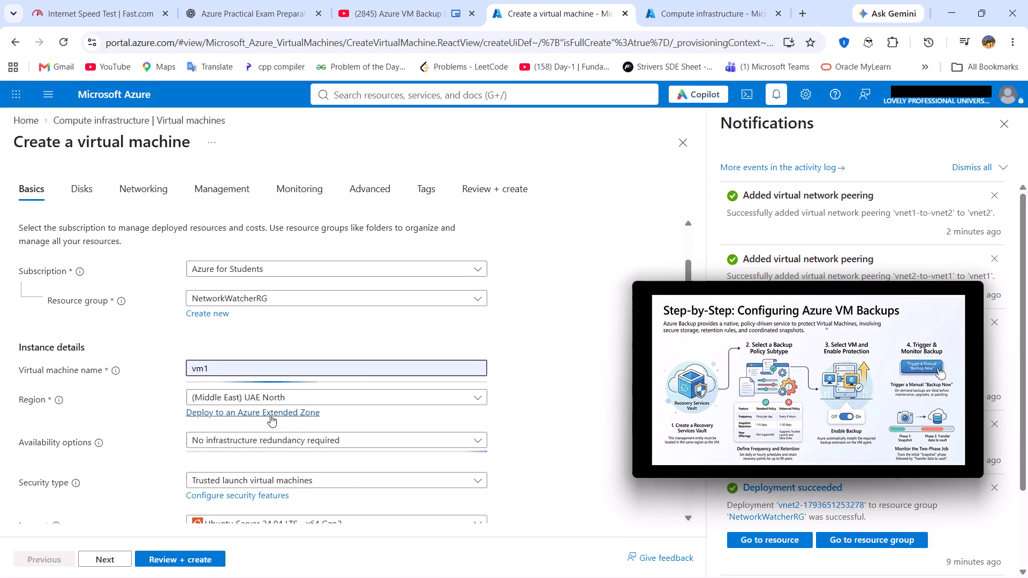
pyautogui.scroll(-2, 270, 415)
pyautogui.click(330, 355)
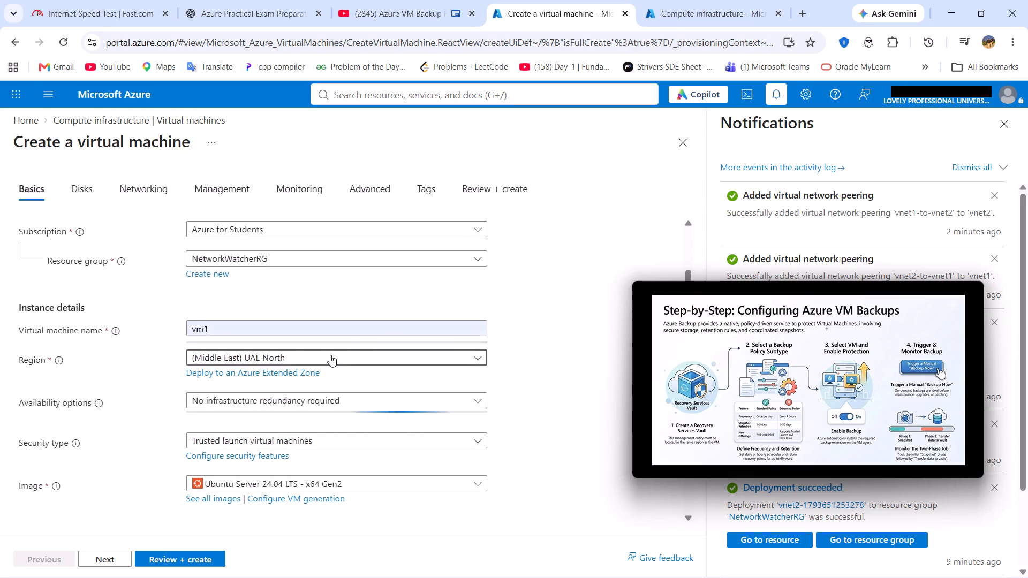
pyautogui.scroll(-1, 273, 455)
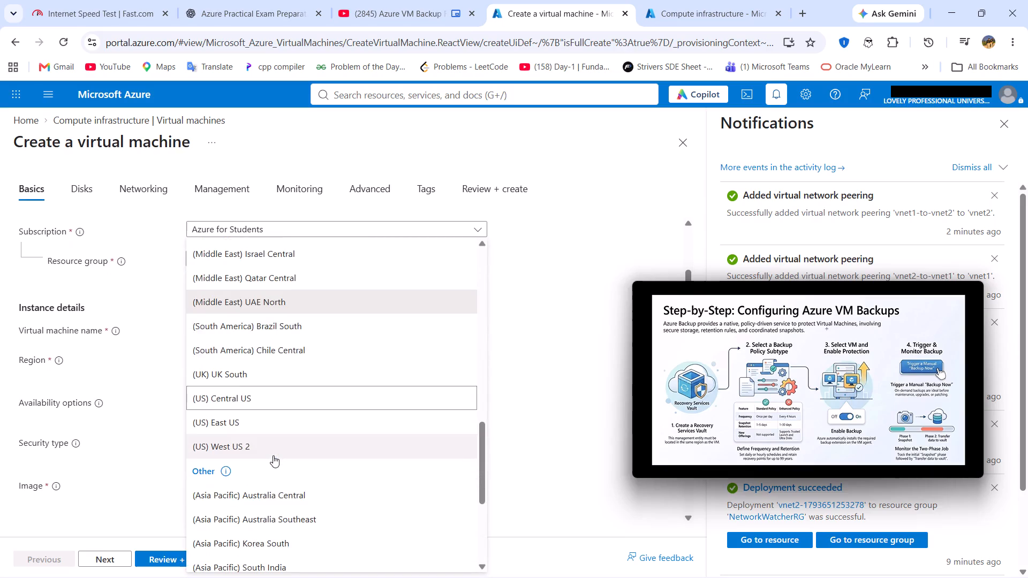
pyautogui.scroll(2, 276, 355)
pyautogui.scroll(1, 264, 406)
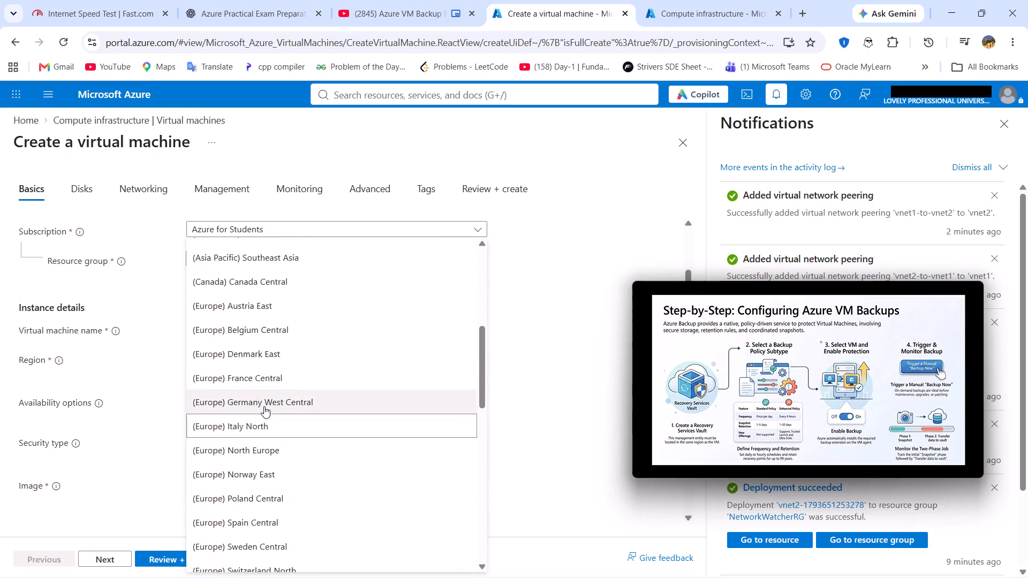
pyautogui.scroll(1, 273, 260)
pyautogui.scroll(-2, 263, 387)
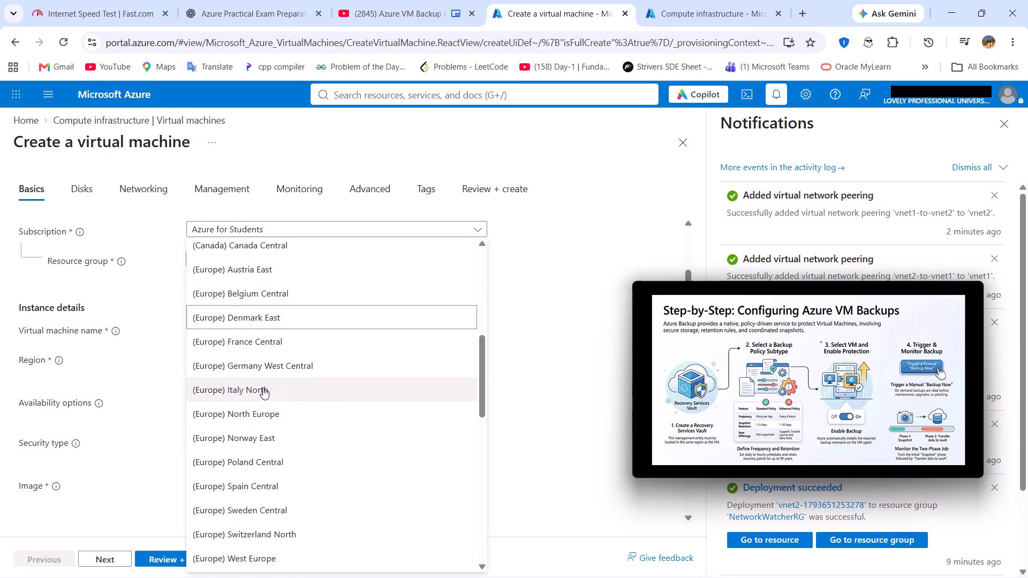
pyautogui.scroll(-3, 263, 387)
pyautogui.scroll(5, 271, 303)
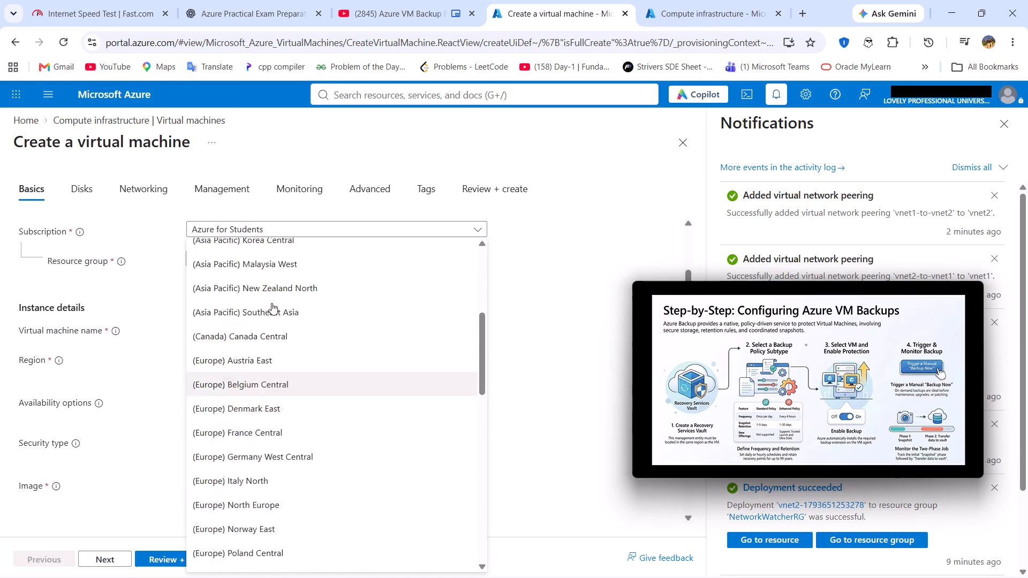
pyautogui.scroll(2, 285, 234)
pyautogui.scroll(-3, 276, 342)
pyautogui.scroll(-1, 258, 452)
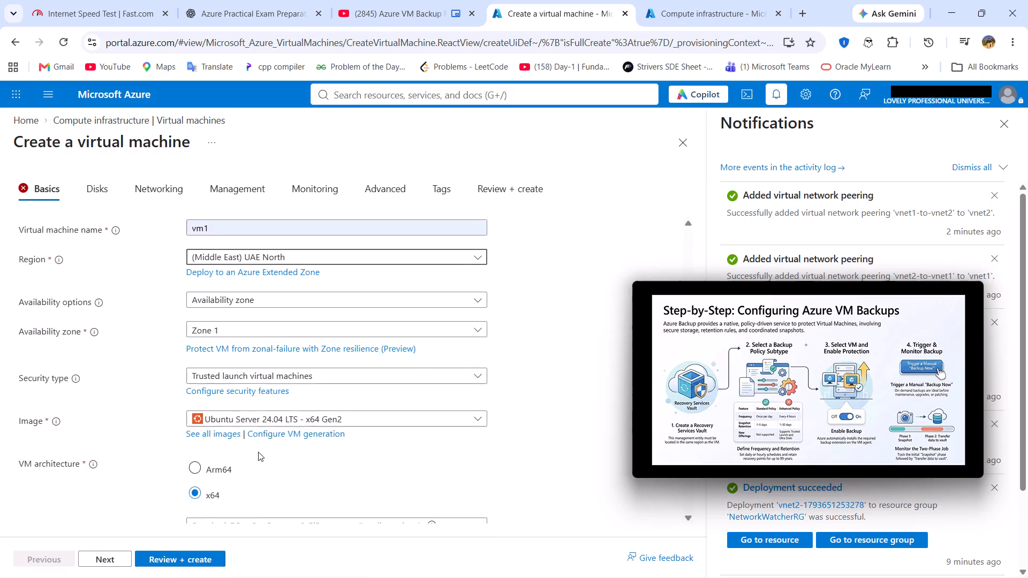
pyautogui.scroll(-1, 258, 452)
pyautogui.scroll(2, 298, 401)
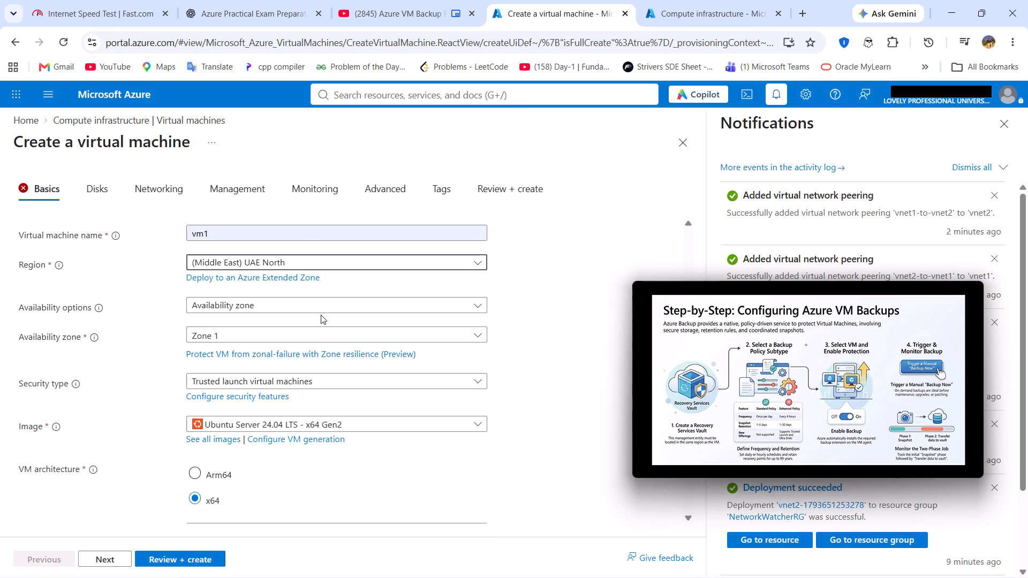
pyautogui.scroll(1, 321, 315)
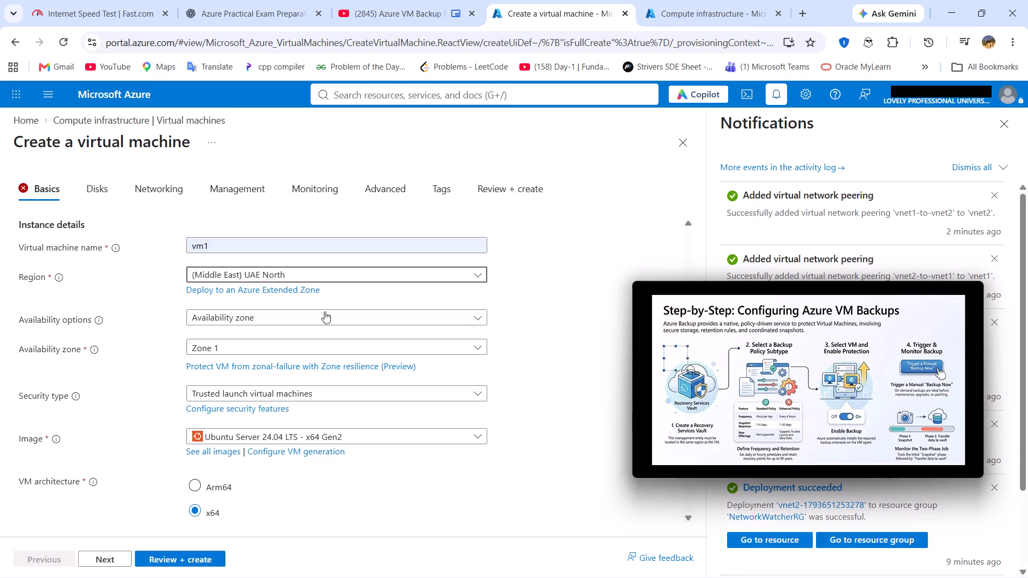
# Set the virtual machine's region to (Asia Pacific) East Asia.
pyautogui.click(329, 273)
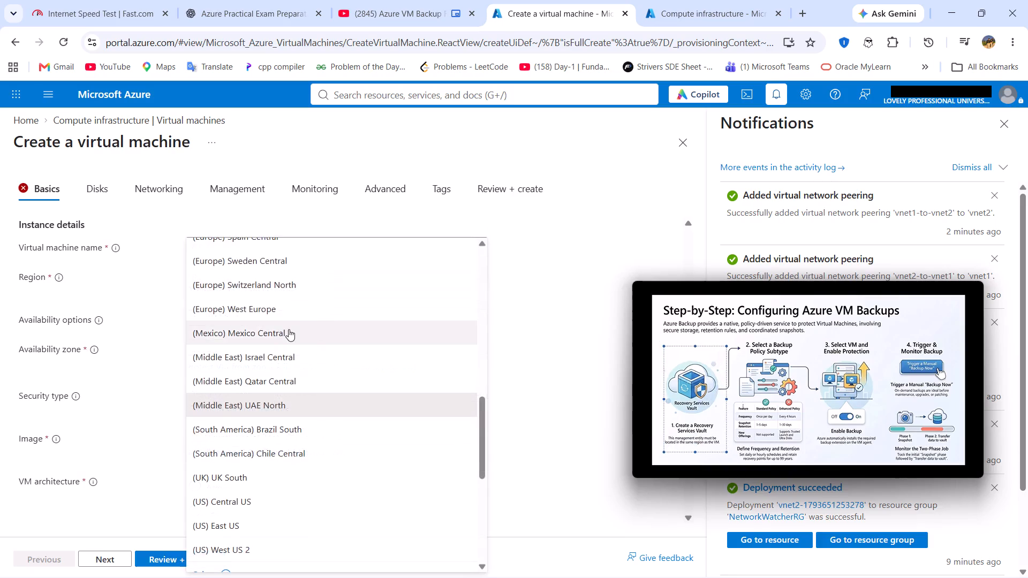
pyautogui.scroll(2, 289, 329)
pyautogui.scroll(2, 234, 389)
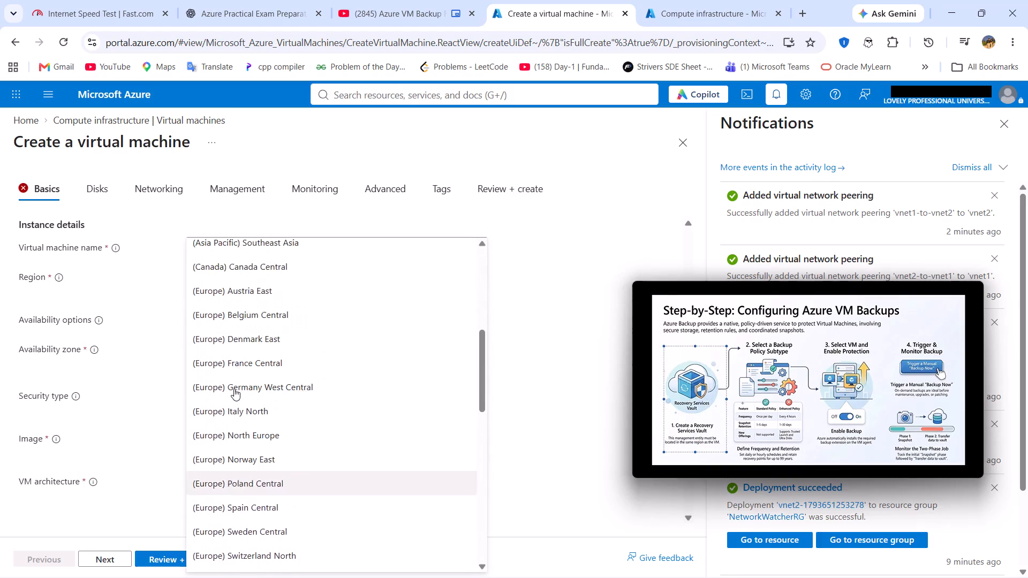
pyautogui.scroll(3, 234, 389)
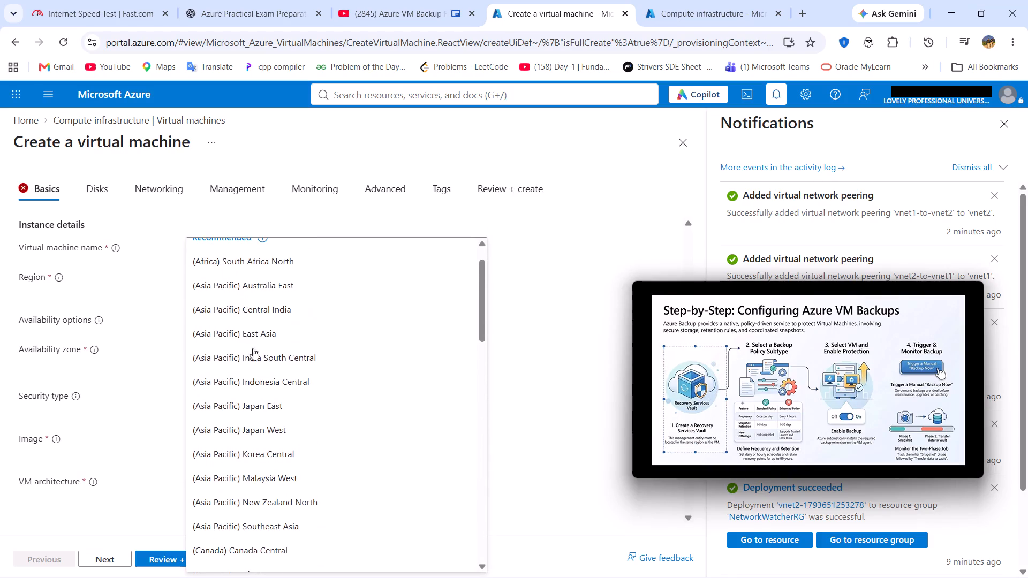
pyautogui.click(258, 332)
# Continue to the virtual machine's size setting in the Basics details.
pyautogui.scroll(-1, 258, 332)
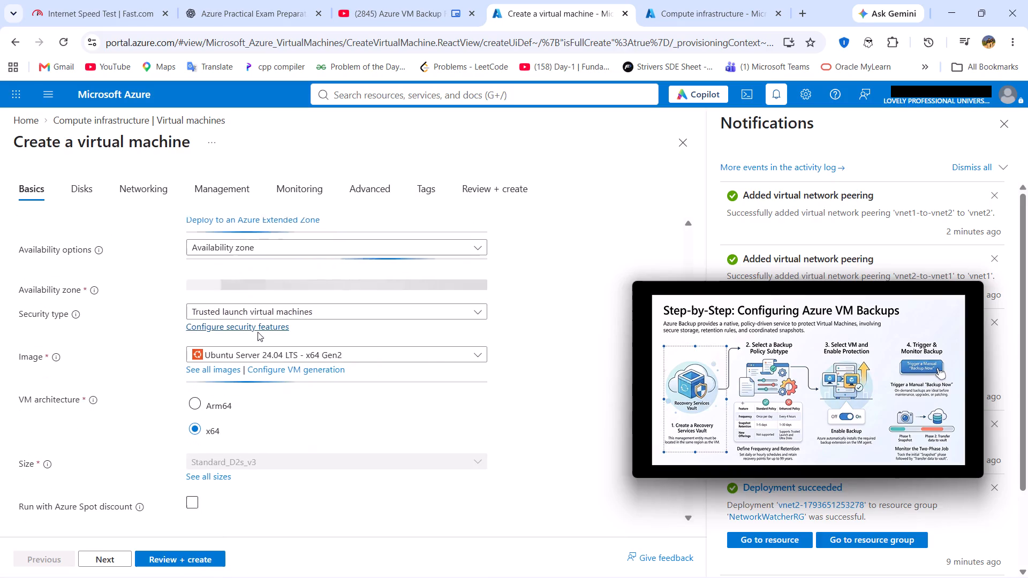
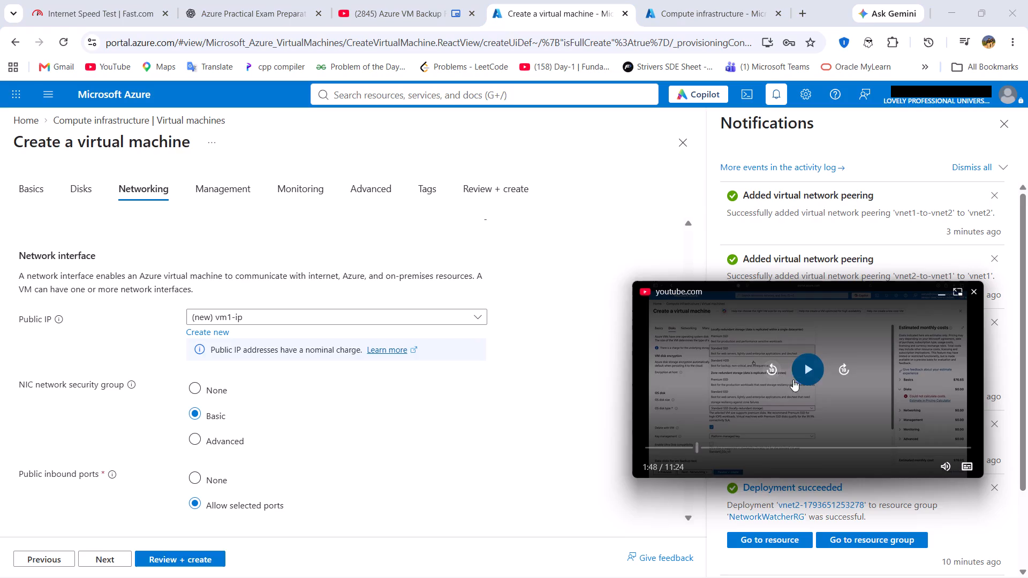
# Resume the Azure VM backup tutorial video and go on to the new virtual machine's Management settings.
pyautogui.click(797, 363)
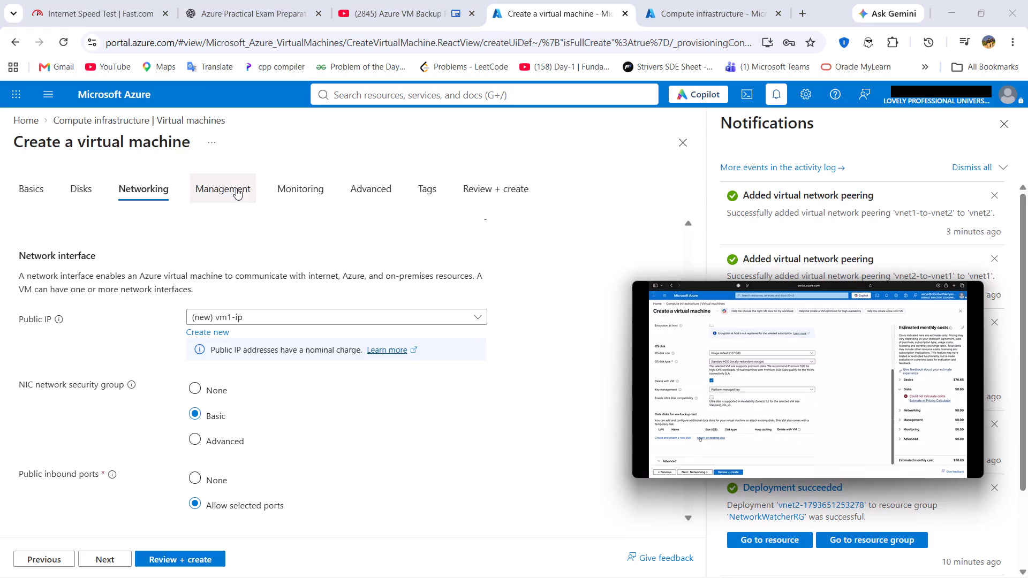
pyautogui.click(236, 188)
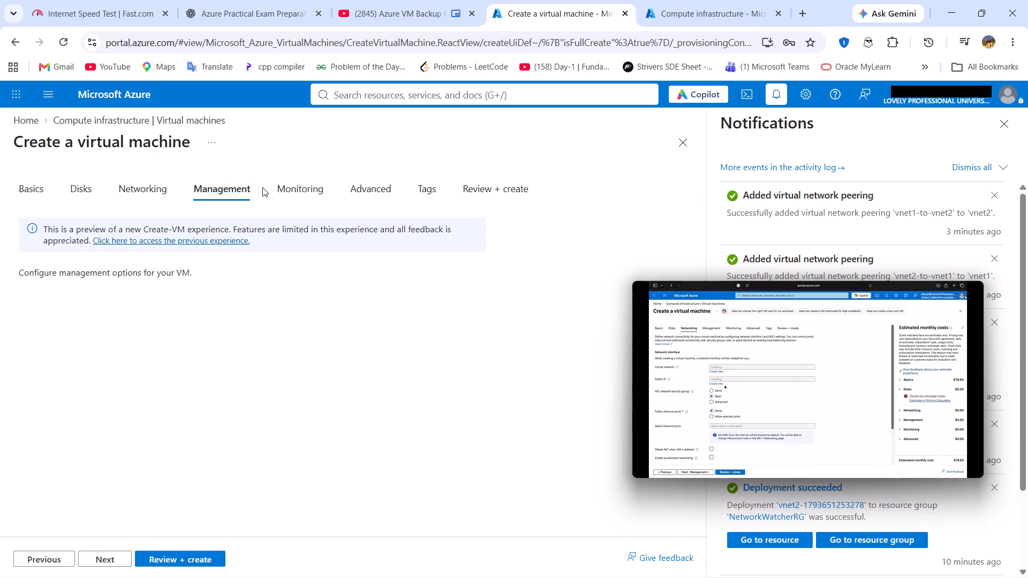